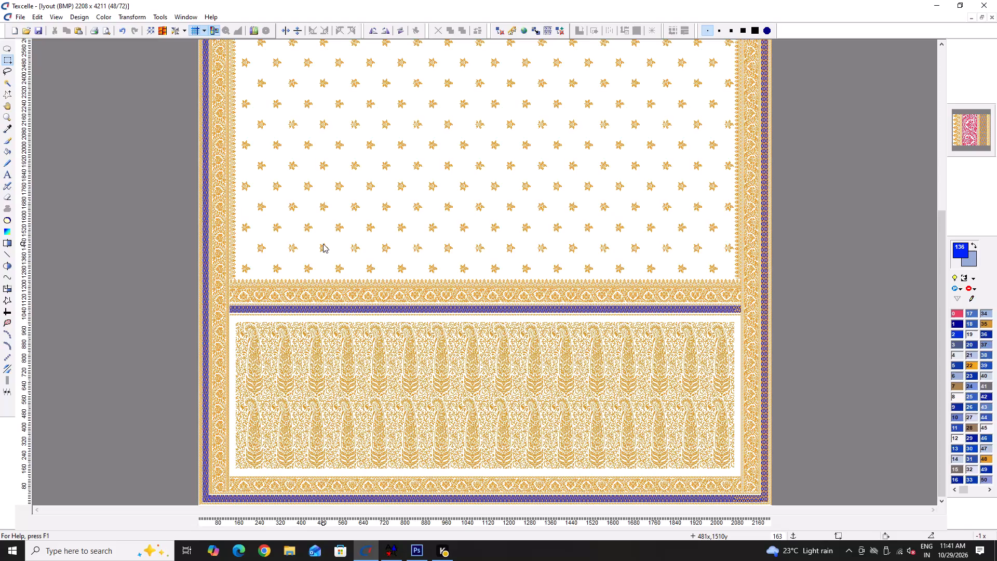
Close the lyout design, the 60 chowk patti design and any other unmodified designs in front of Pattern Design1.
scroll(646, 207, up, 1)
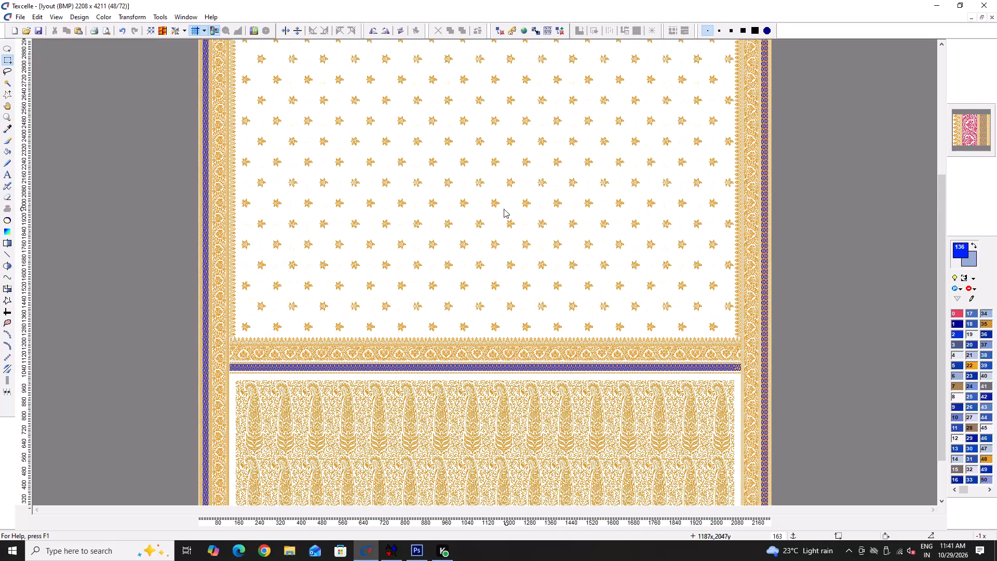
ctrl+scroll(718, 241, up, 1)
ctrl+scroll(721, 245, down, 2)
ctrl+scroll(710, 246, up, 1)
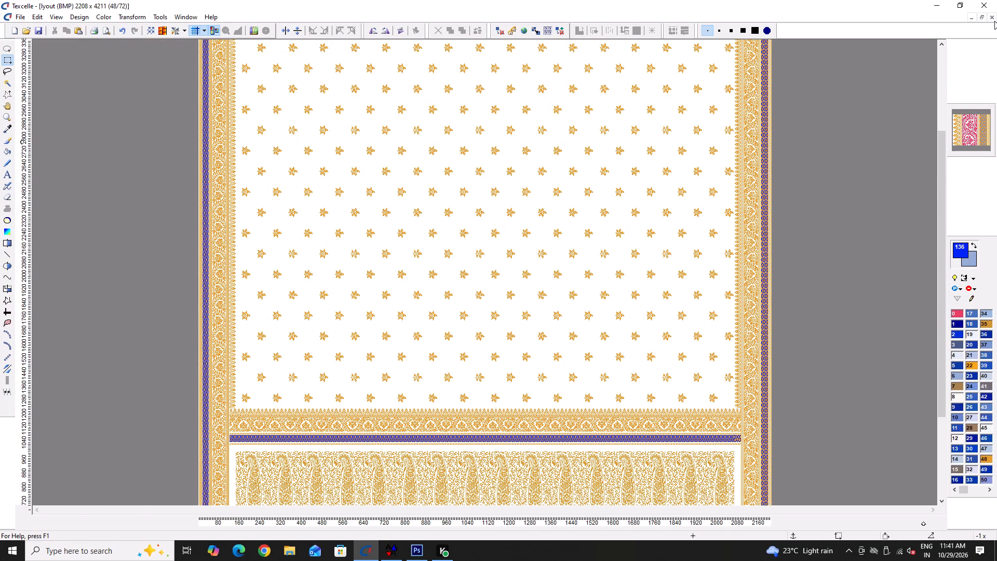
click(994, 20)
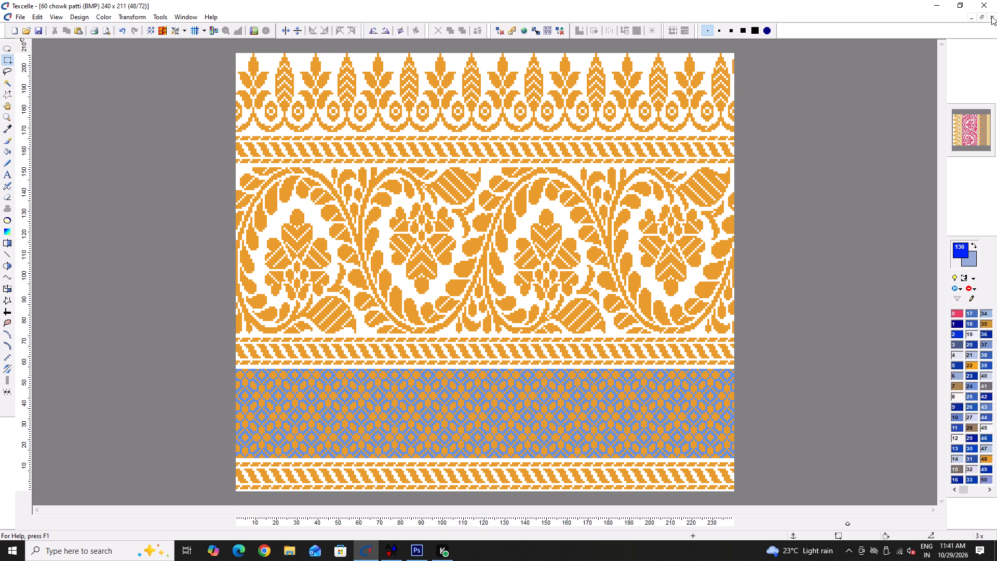
click(991, 16)
click(989, 25)
click(995, 17)
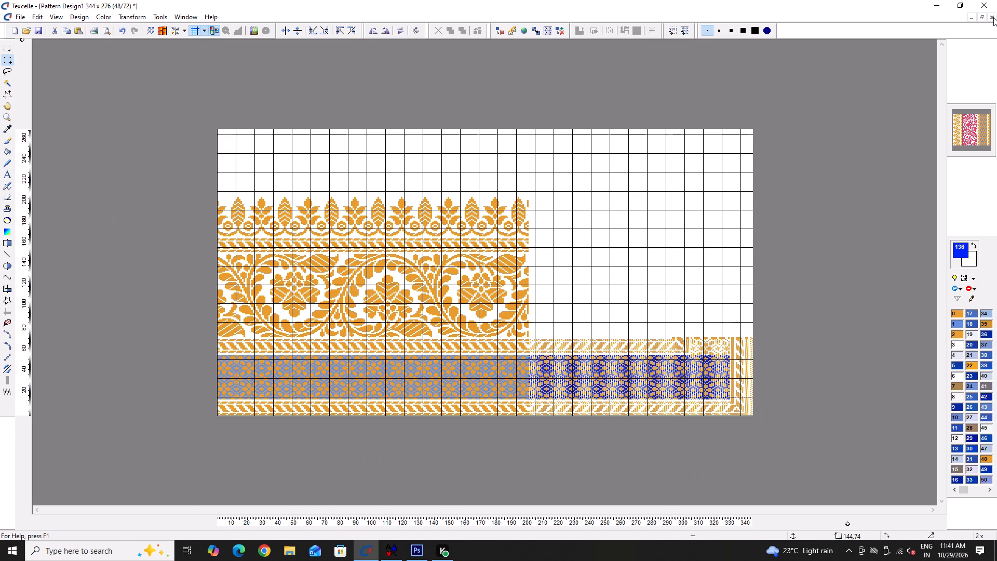
Close Pattern Design1 and the bell 36 chowk design, discarding the changes to both.
click(993, 17)
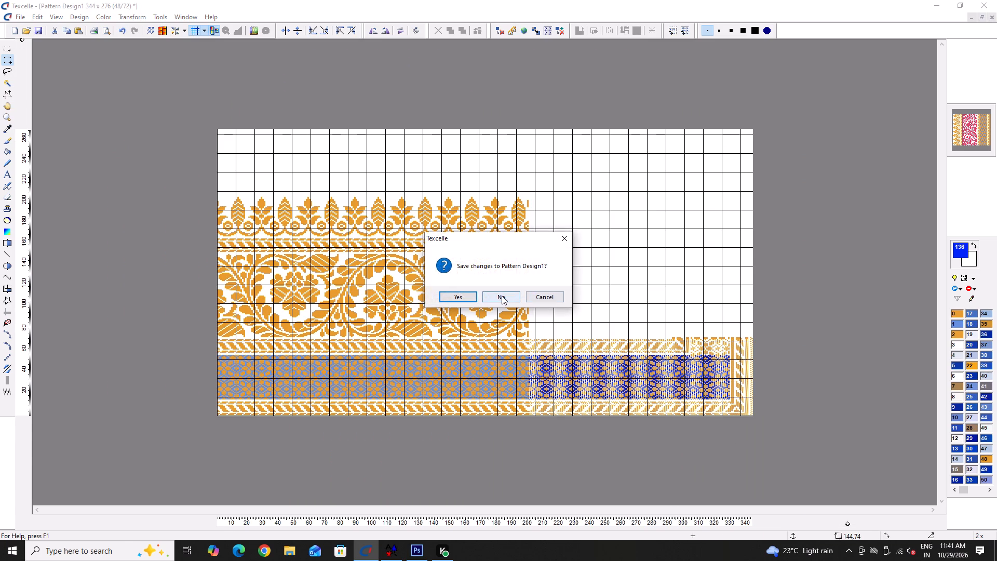
click(502, 296)
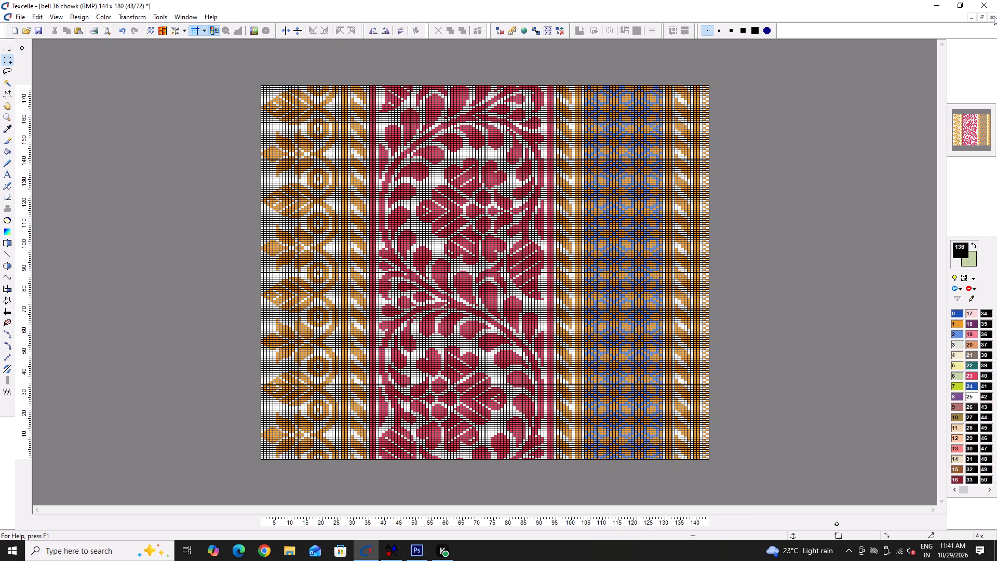
click(993, 14)
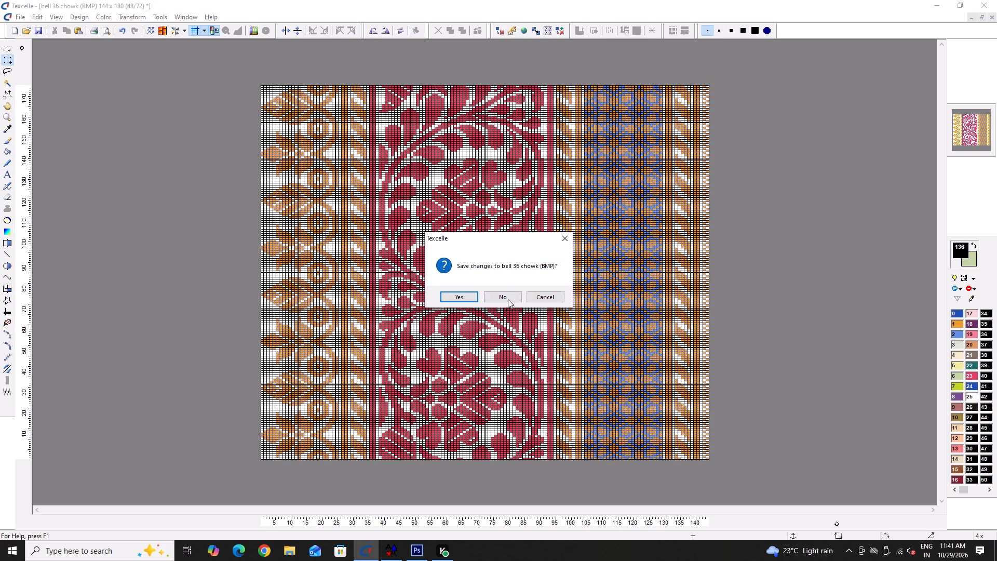
click(504, 299)
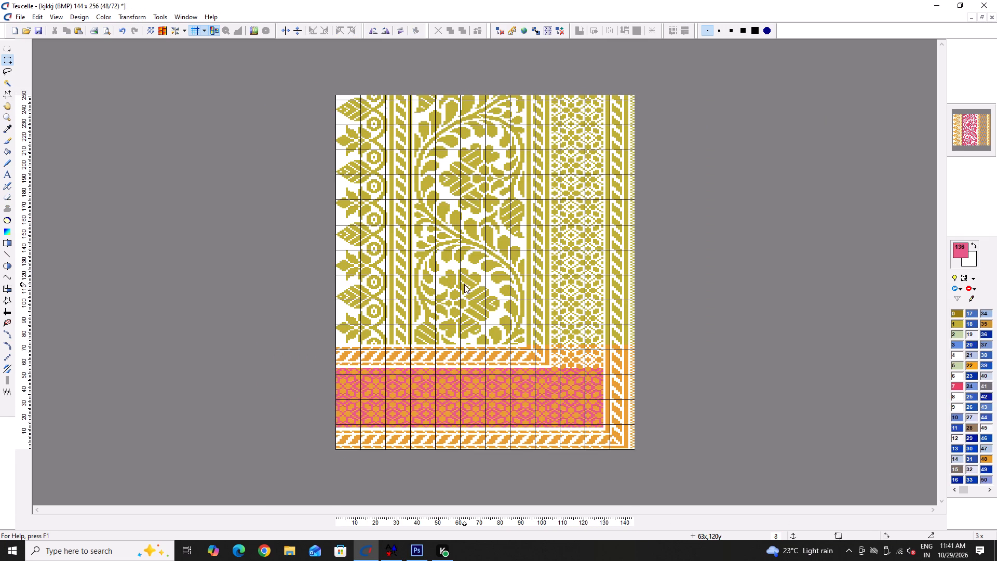
Look over the border and corner pattern of the kjkkj design and close it without saving its changes.
ctrl+scroll(473, 167, up, 3)
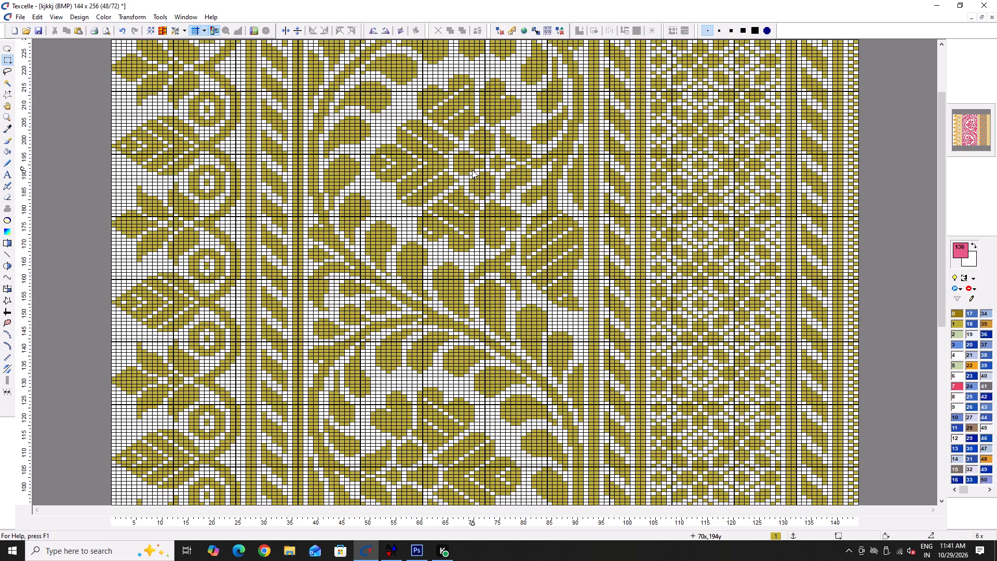
scroll(472, 170, up, 7)
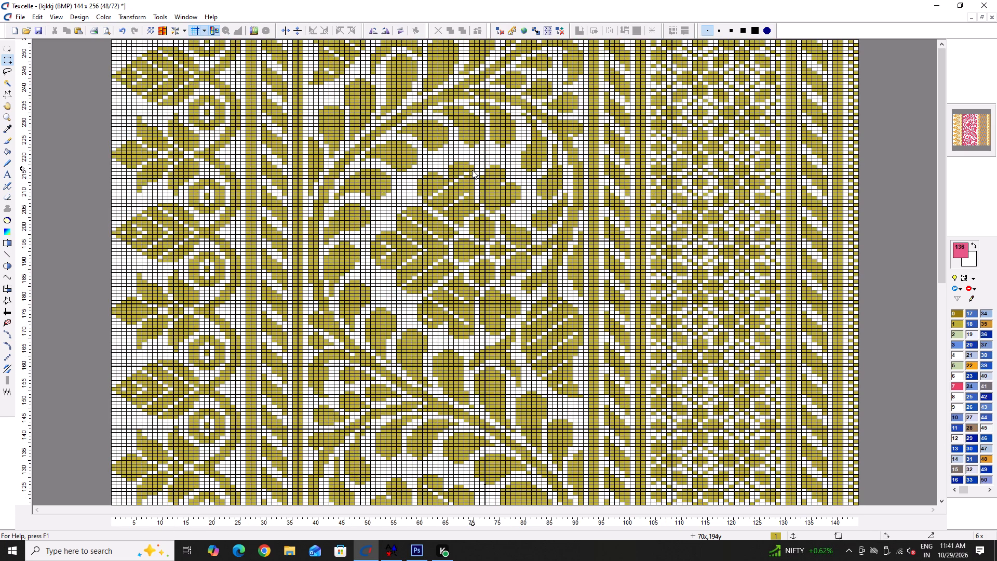
scroll(422, 307, down, 9)
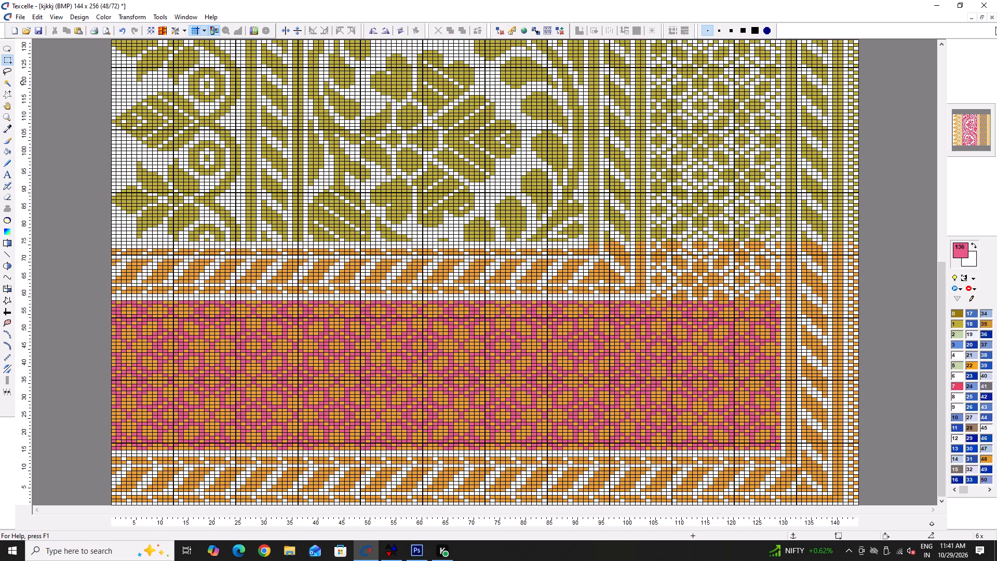
click(991, 15)
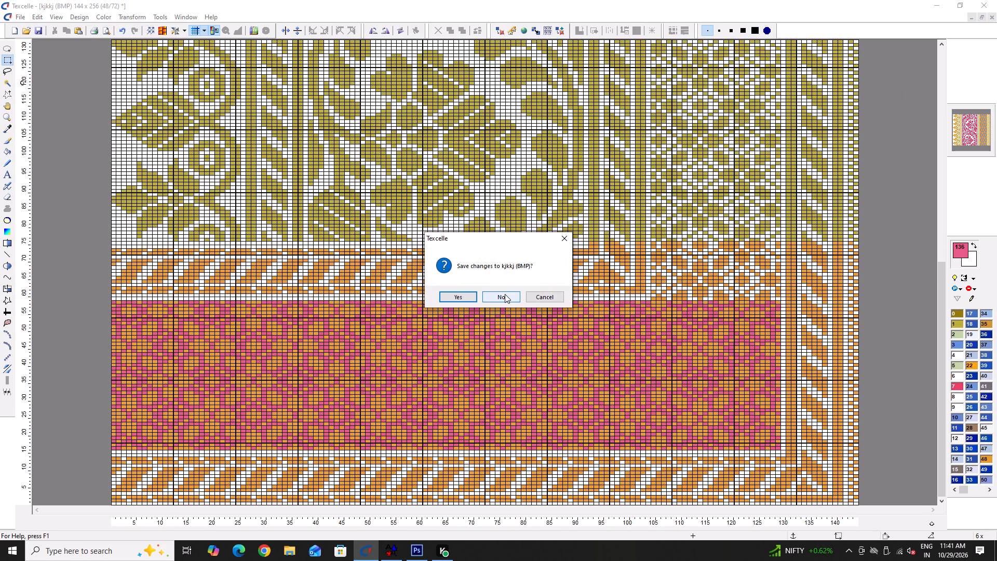
click(505, 294)
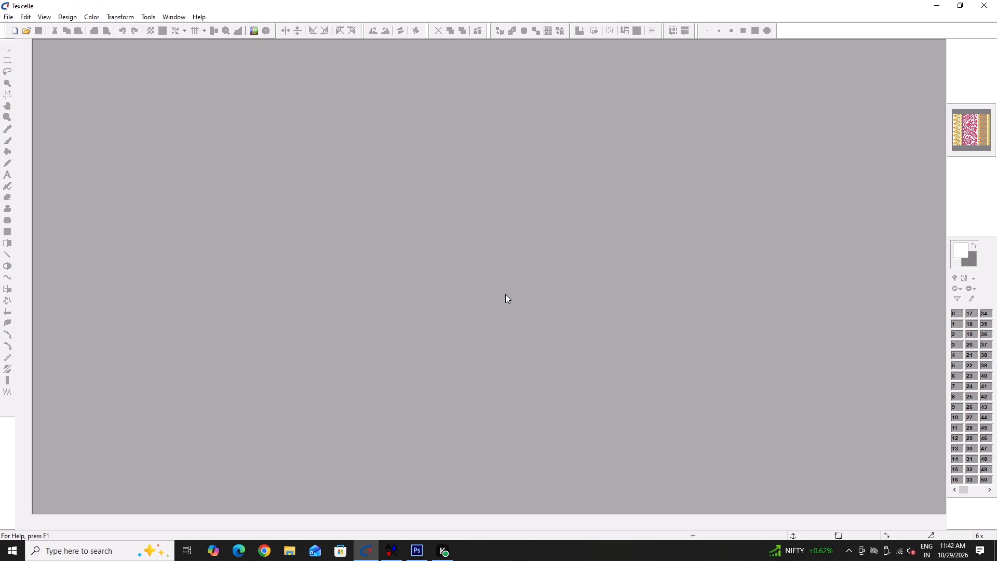
Reopen the kjkkj bitmap from the set folder, review its saved version and close it.
key(ctrl+o)
ctrl+scroll(500, 143, up, 8)
double_click(419, 86)
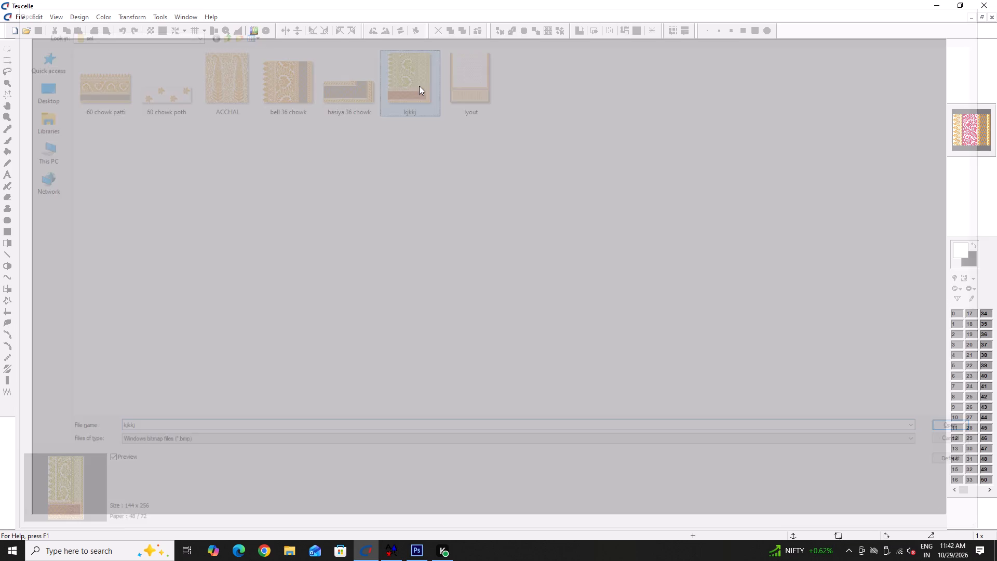
ctrl+scroll(644, 189, up, 1)
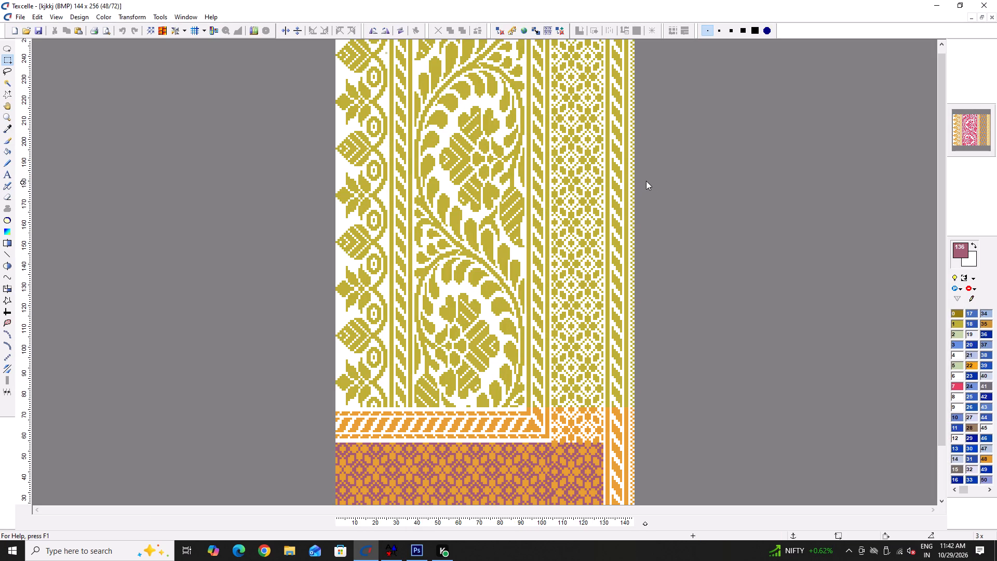
scroll(644, 204, up, 2)
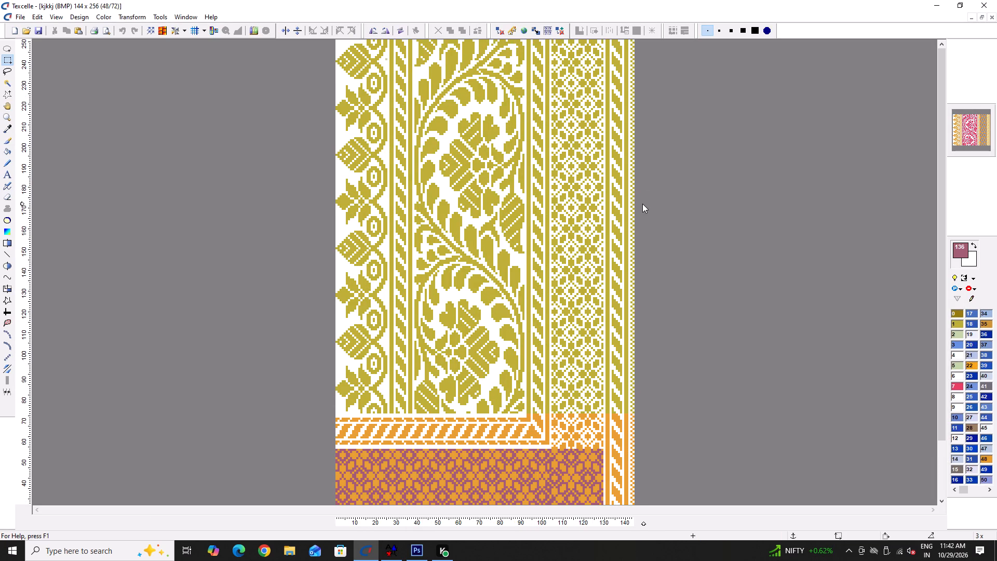
scroll(638, 202, up, 3)
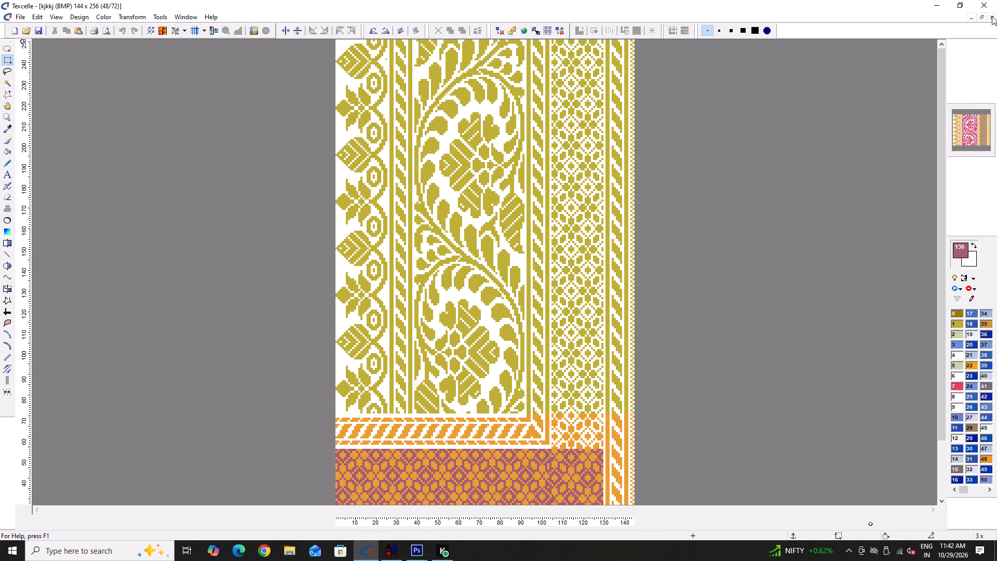
click(992, 16)
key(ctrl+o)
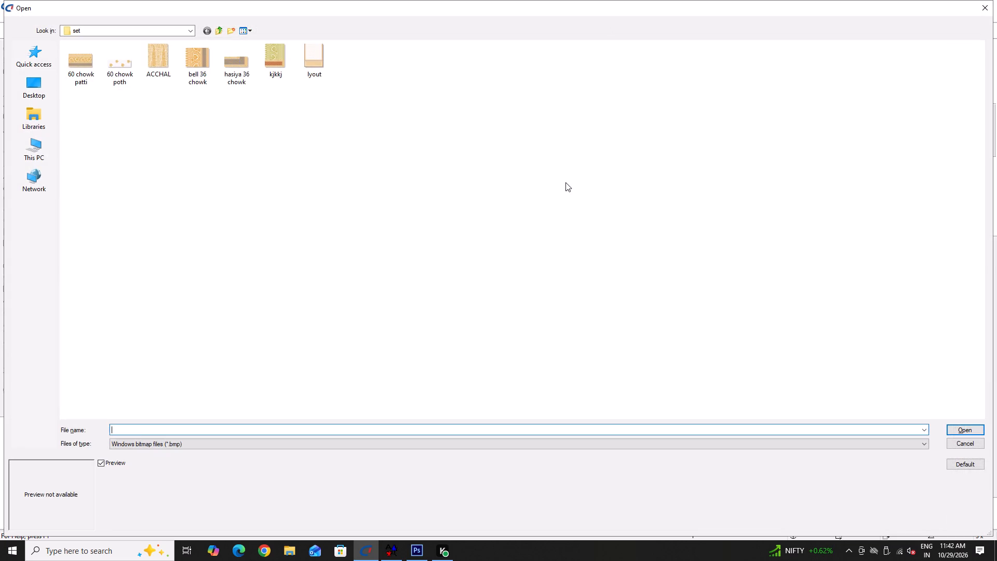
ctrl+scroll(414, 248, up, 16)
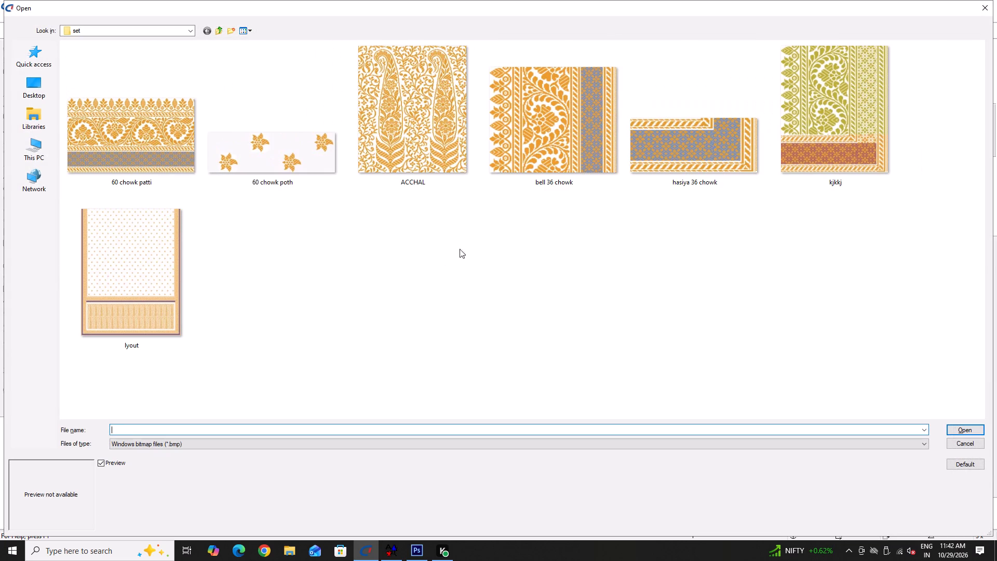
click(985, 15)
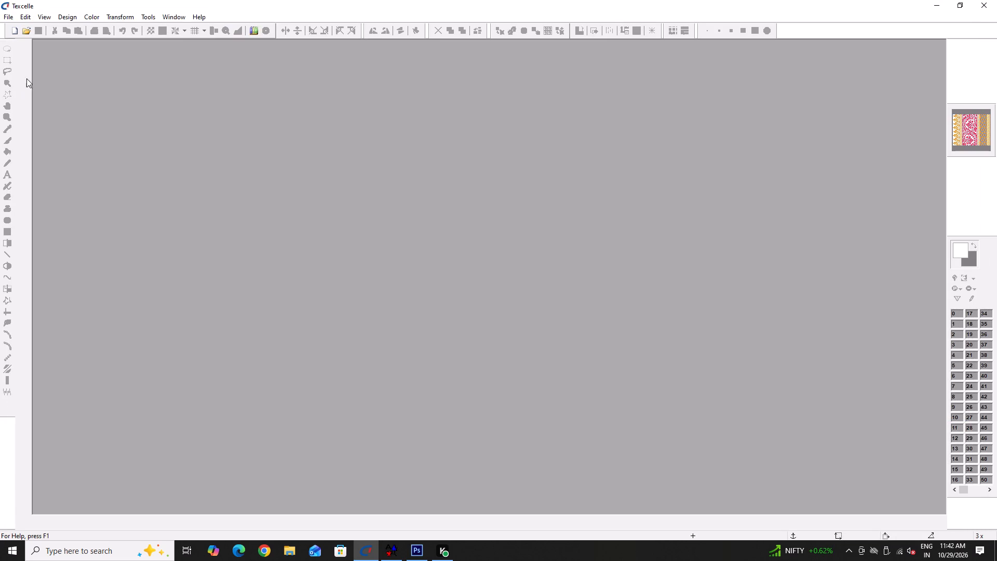
Open the peacock bitmap design 464 from the Downloads folder on This PC.
click(9, 18)
click(23, 41)
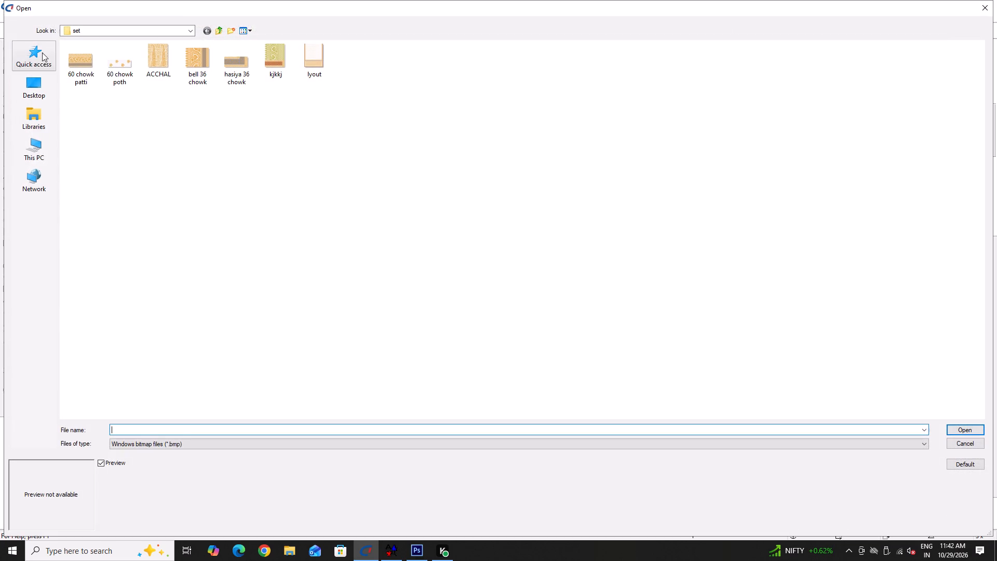
click(31, 141)
double_click(187, 67)
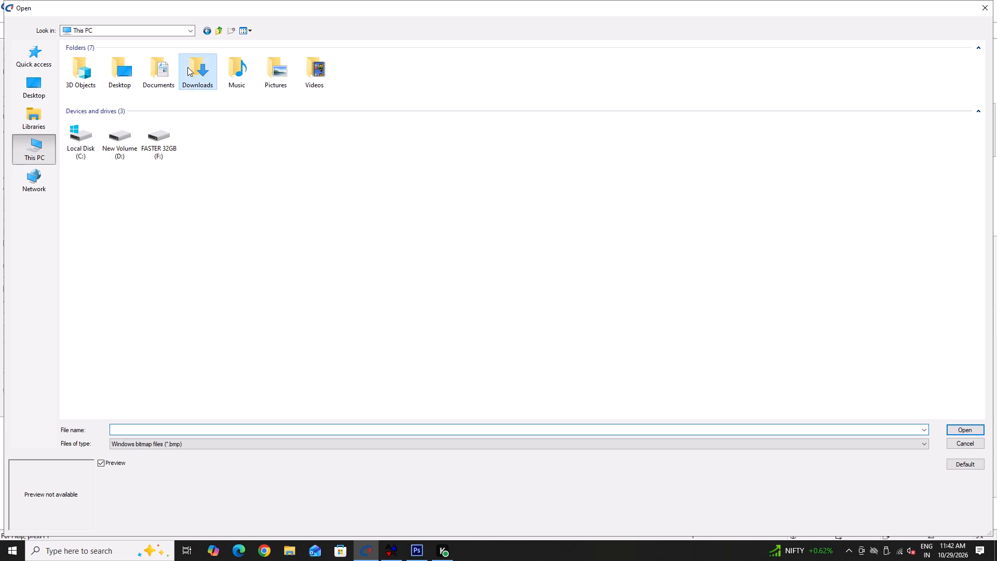
ctrl+scroll(111, 109, up, 8)
ctrl+double_click(122, 88)
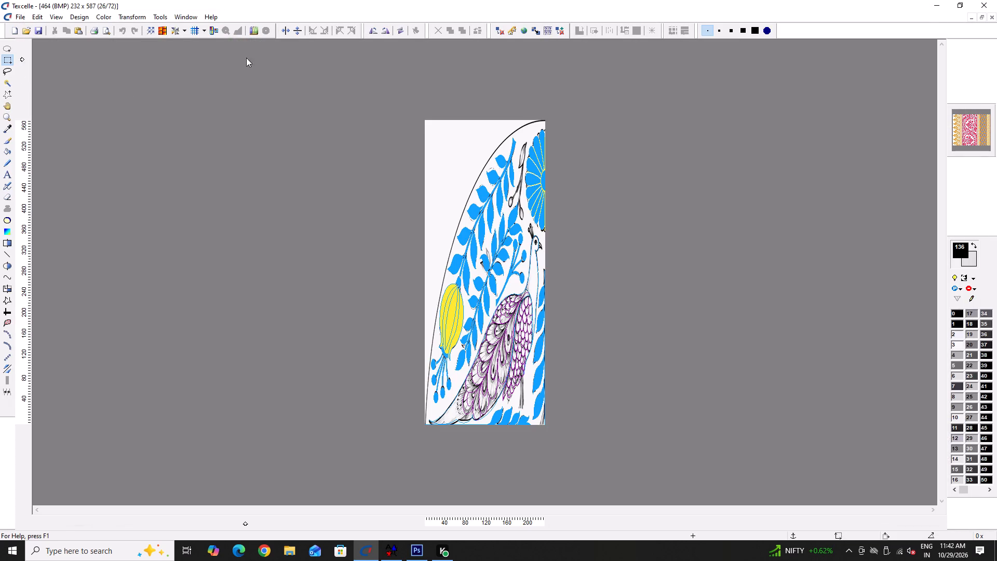
Display the peacock design in its paper-ratio proportions and toggle the grid display.
click(213, 31)
double_click(198, 30)
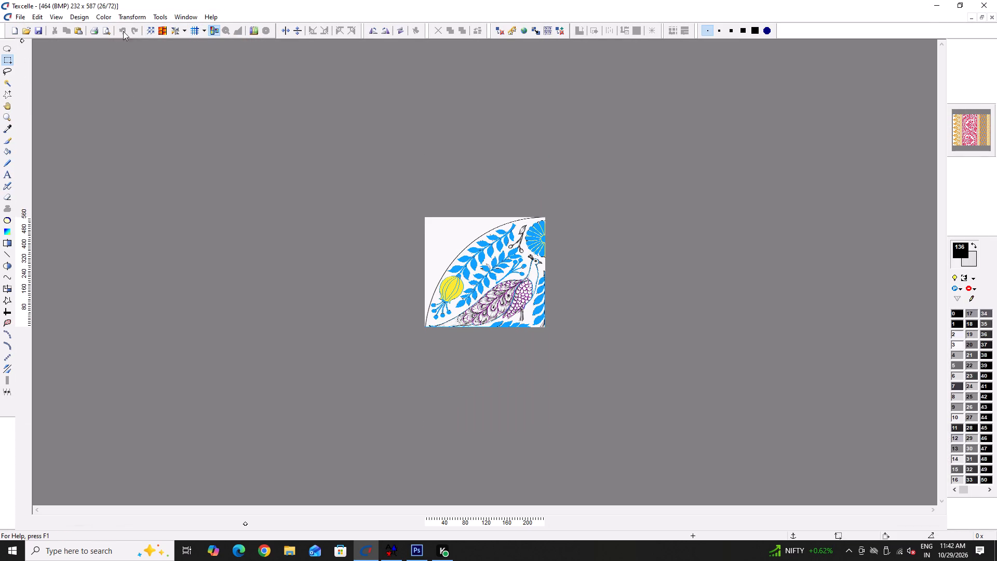
Display the peacock design in Repeats, mirroring the tile orientations horizontally and vertically so that four quarters form a full round motif.
click(147, 28)
triple_click(454, 253)
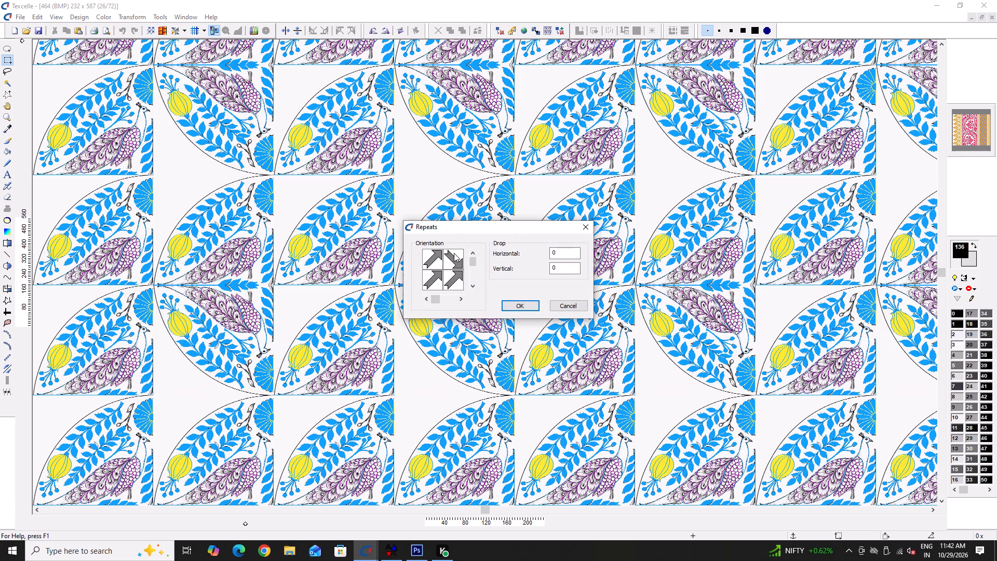
click(438, 254)
triple_click(449, 272)
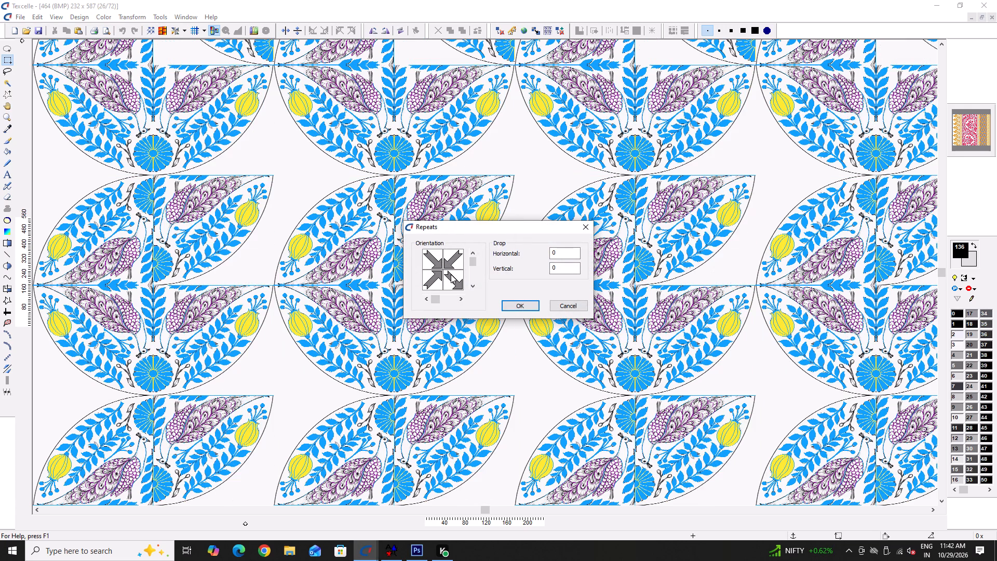
click(451, 276)
click(509, 305)
Turn on the grid over the mirrored peacock repeats.
ctrl+scroll(366, 278, up, 5)
scroll(330, 304, up, 6)
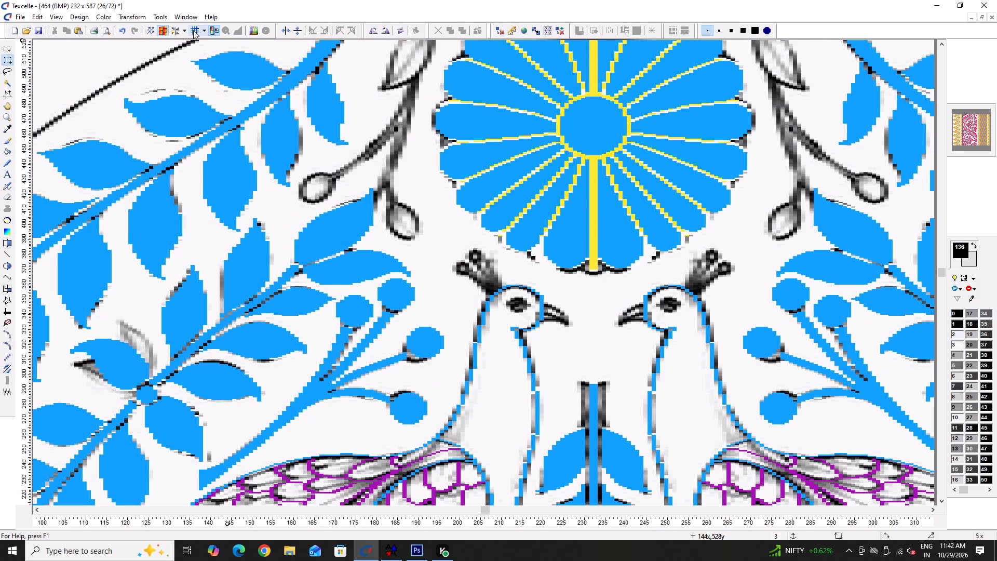
click(193, 30)
ctrl+scroll(319, 163, down, 2)
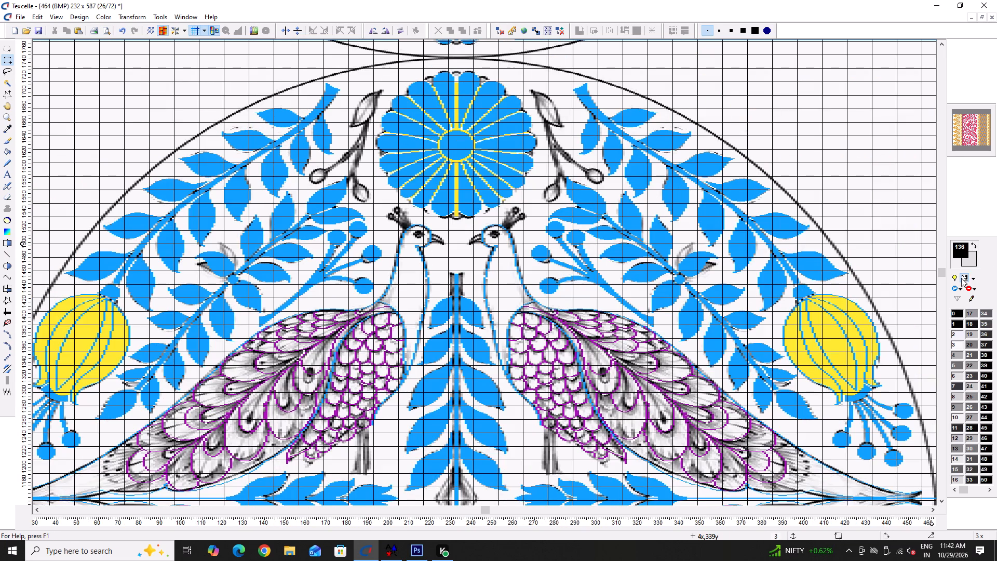
Hide every colour except blue 176 by inverting the colour selection, examine its motifs across the repeats, and show all colours again.
click(961, 278)
click(976, 290)
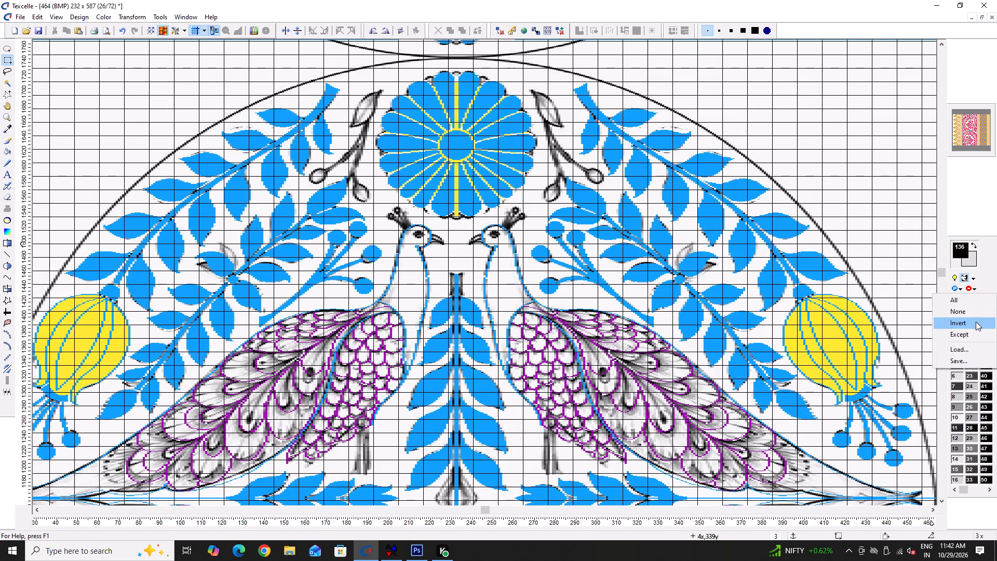
double_click(978, 278)
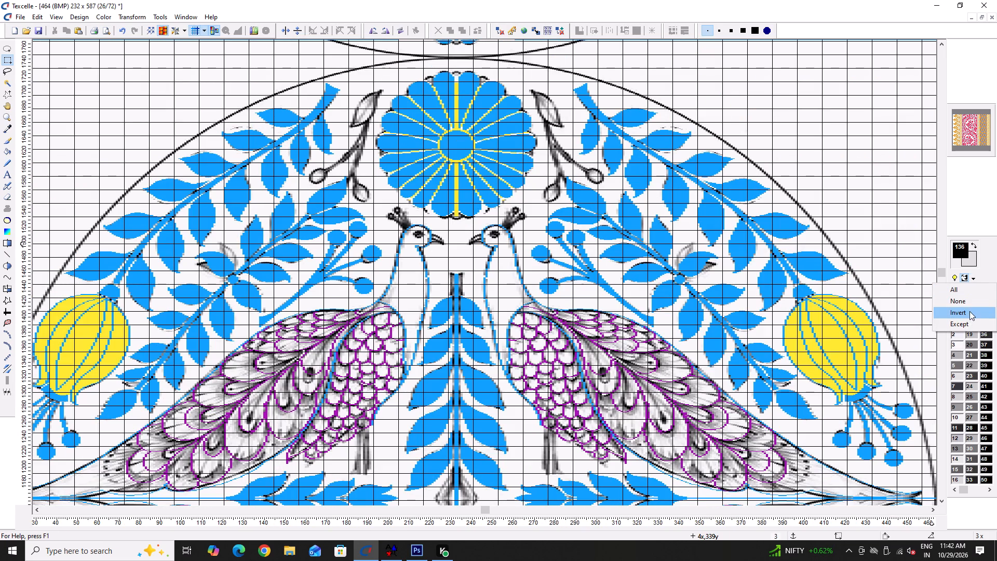
click(969, 311)
scroll(992, 446, down, 2)
scroll(971, 384, down, 1)
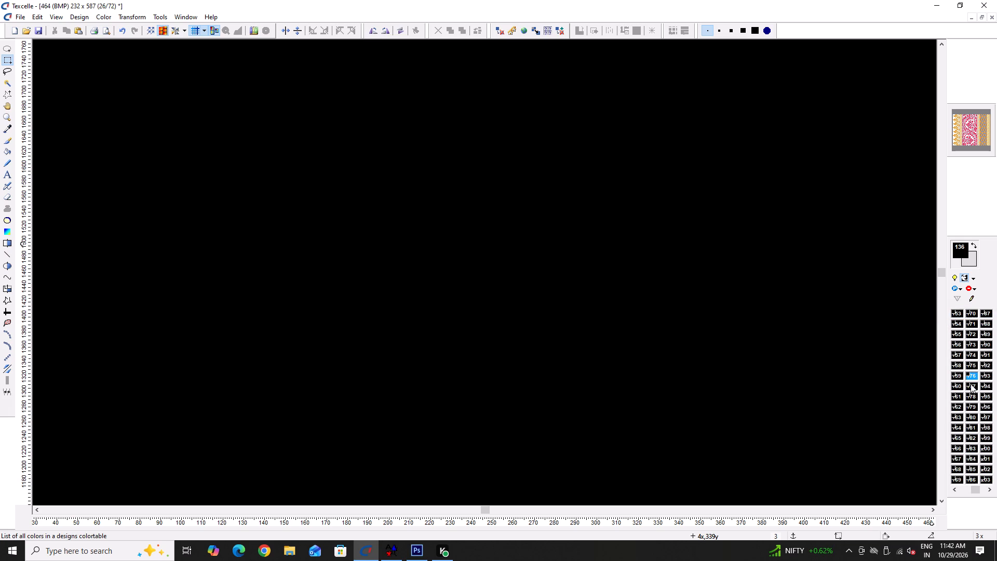
shift+click(968, 374)
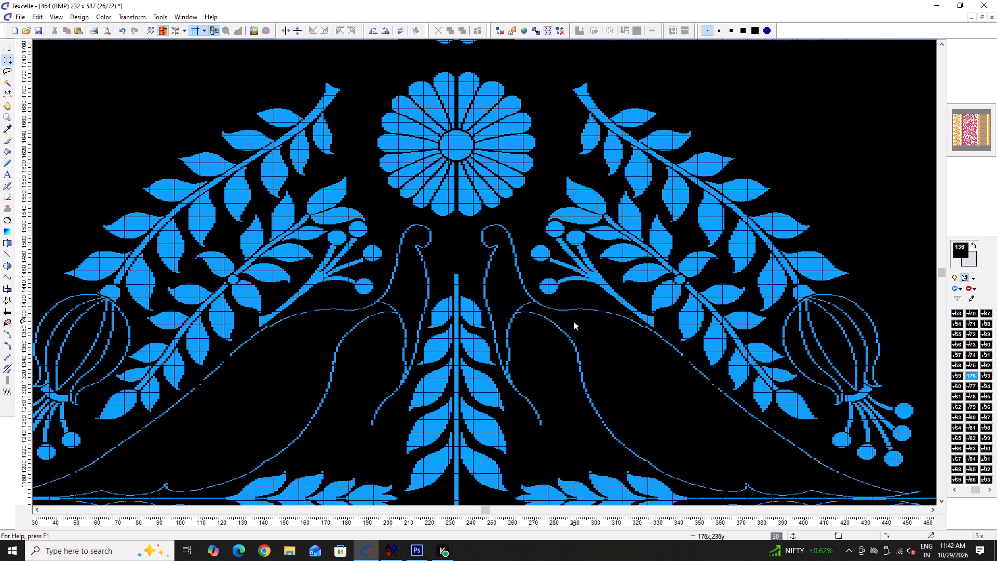
ctrl+scroll(573, 322, down, 3)
ctrl+scroll(572, 322, up, 1)
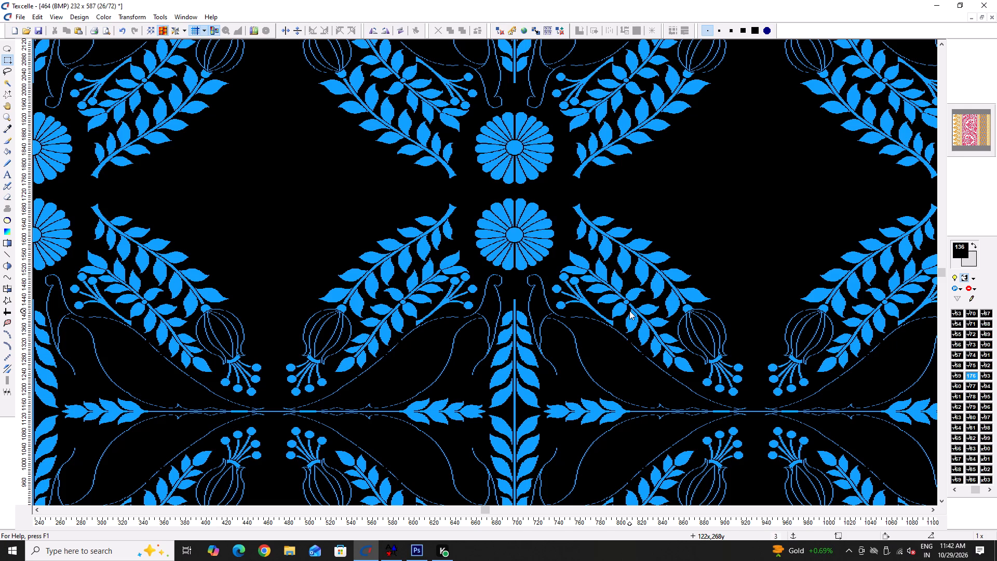
ctrl+scroll(632, 326, down, 1)
click(964, 276)
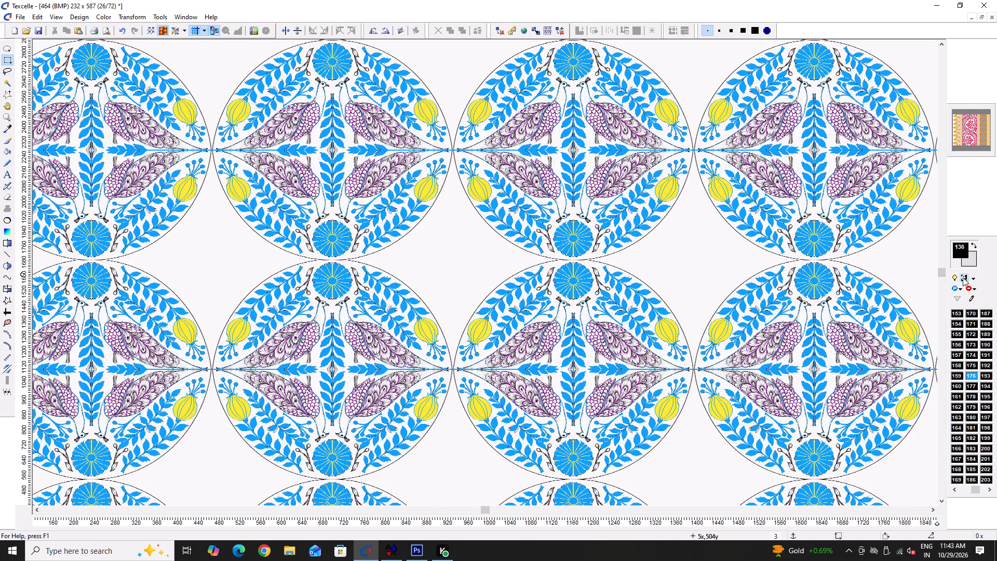
scroll(506, 273, down, 1)
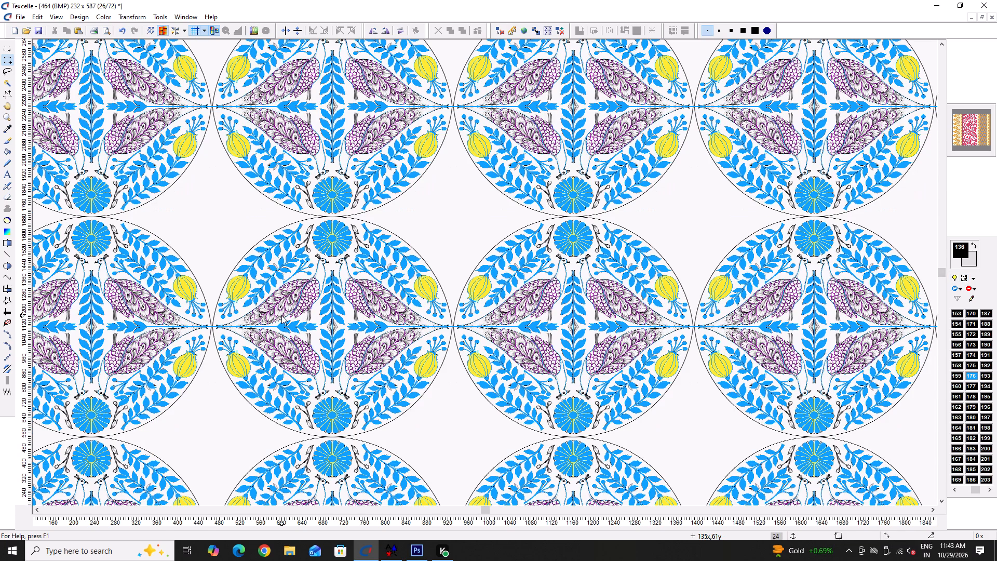
Examine the mirrored peacock repeats up close, checking the feathers, heads, leaves and the joins between the tiles.
ctrl+scroll(281, 315, up, 2)
scroll(282, 313, down, 1)
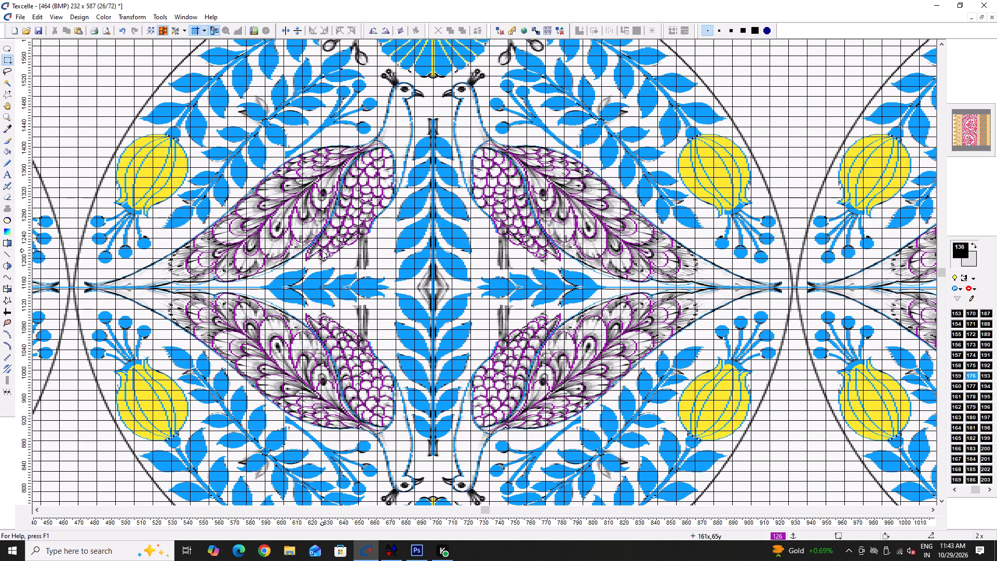
ctrl+scroll(322, 250, down, 2)
ctrl+scroll(322, 246, up, 1)
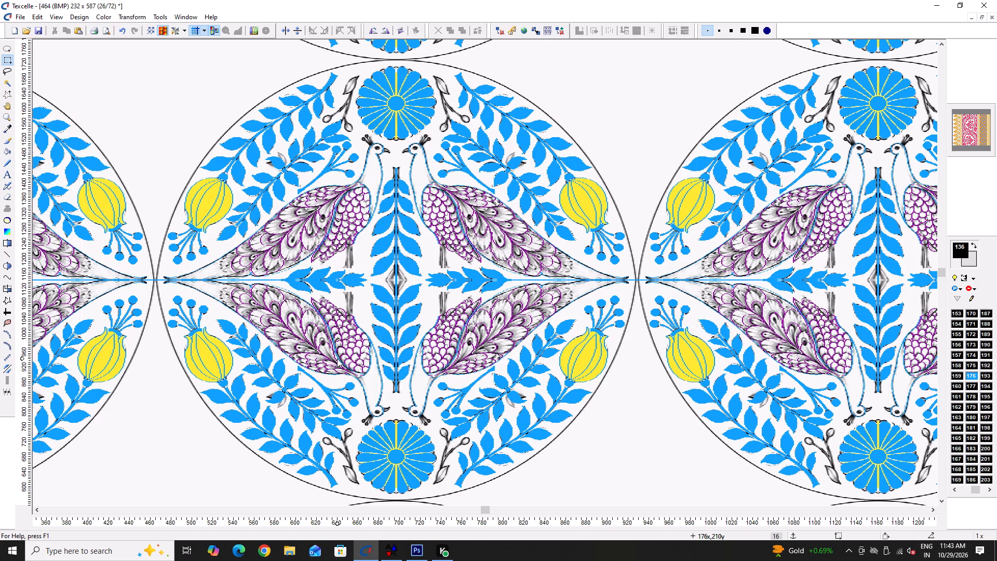
ctrl+scroll(326, 380, up, 7)
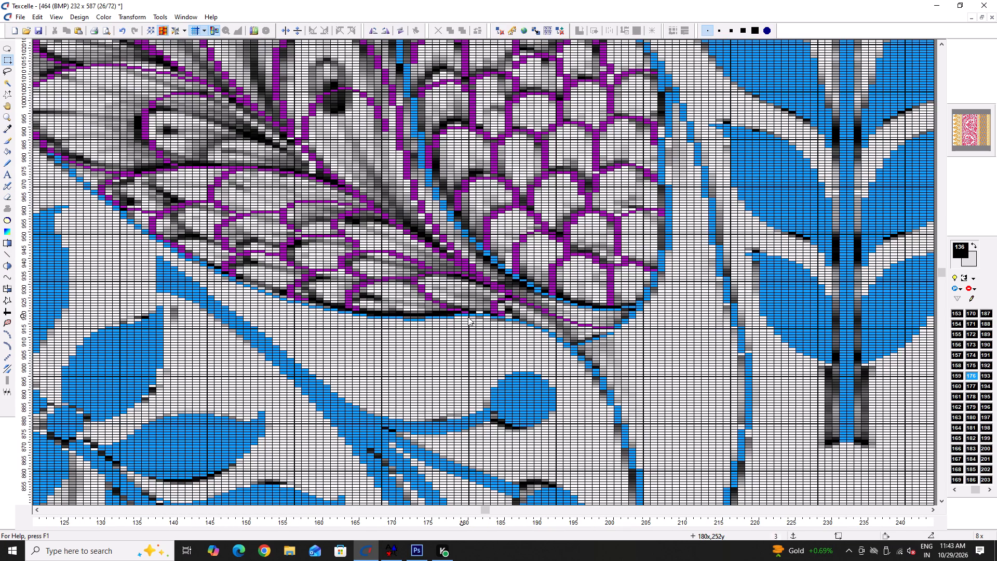
ctrl+scroll(289, 301, down, 5)
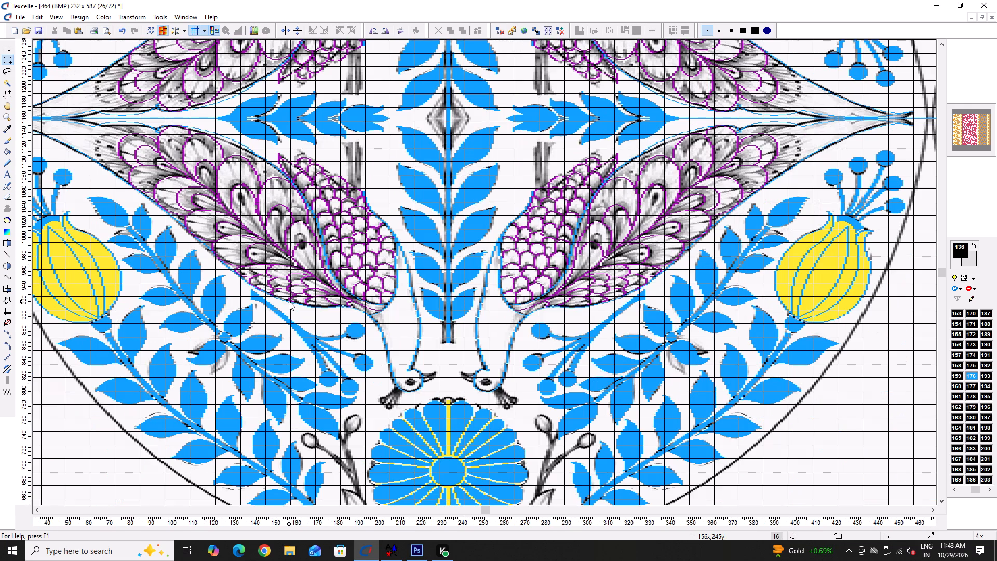
scroll(278, 321, up, 3)
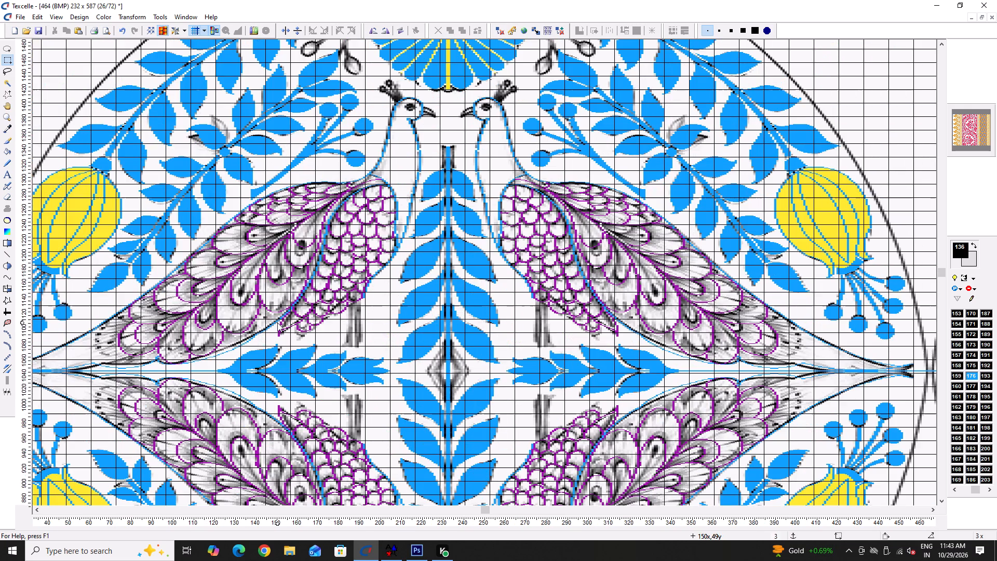
ctrl+scroll(279, 315, up, 3)
scroll(279, 315, up, 1)
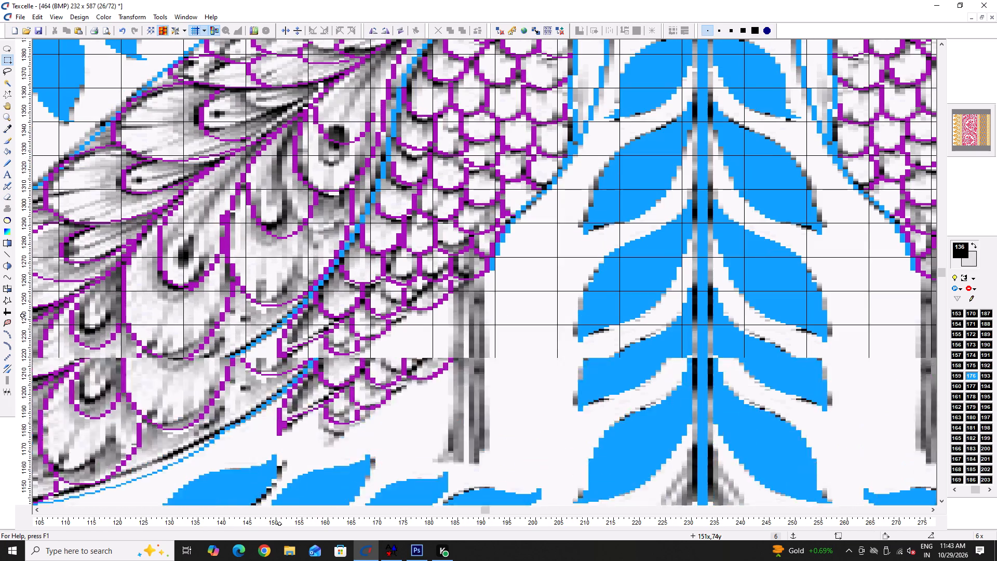
scroll(279, 315, up, 4)
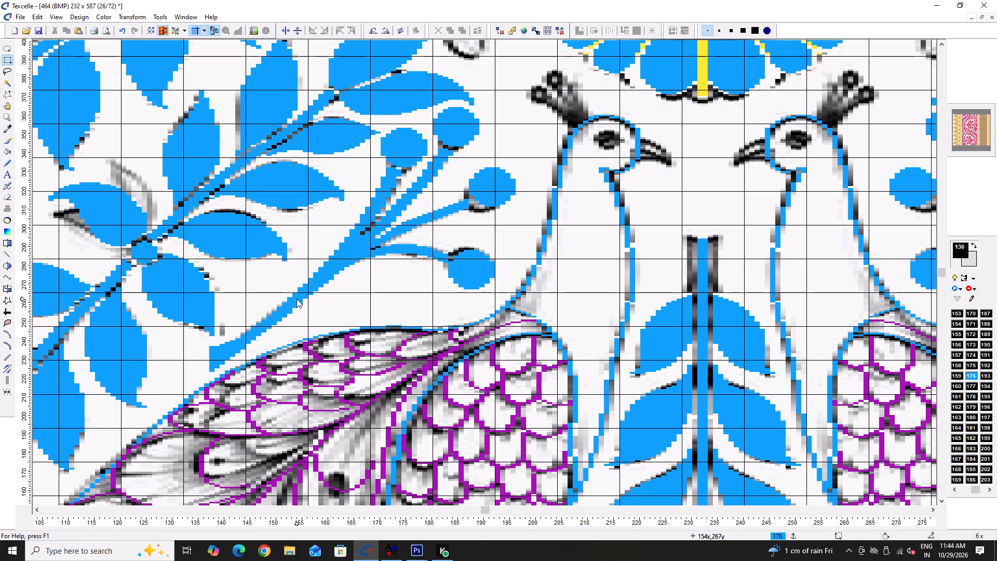
Hide every colour except blue 176 and examine its outlines and leaf motifs across the mirrored repeats.
click(961, 277)
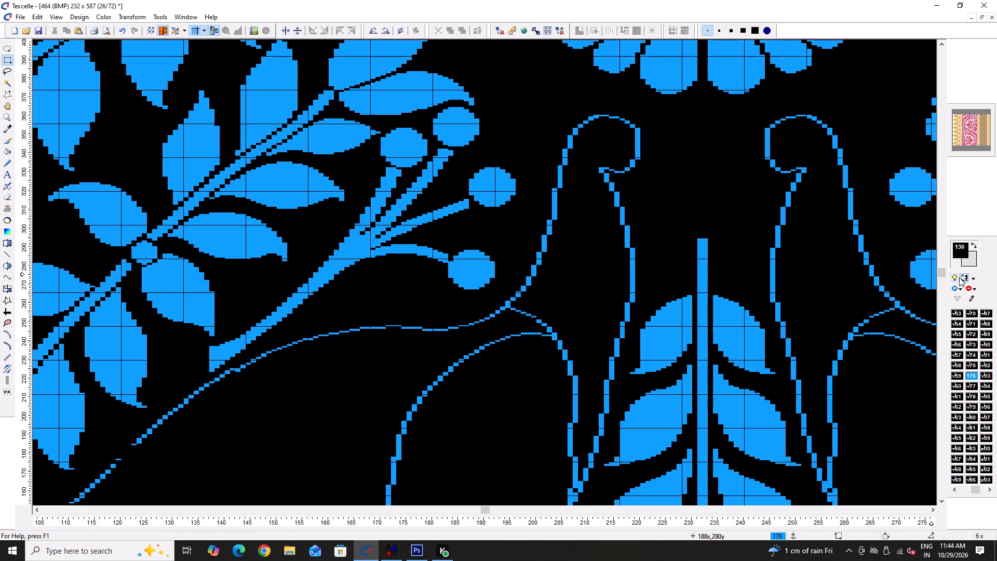
scroll(348, 227, down, 3)
scroll(344, 223, up, 3)
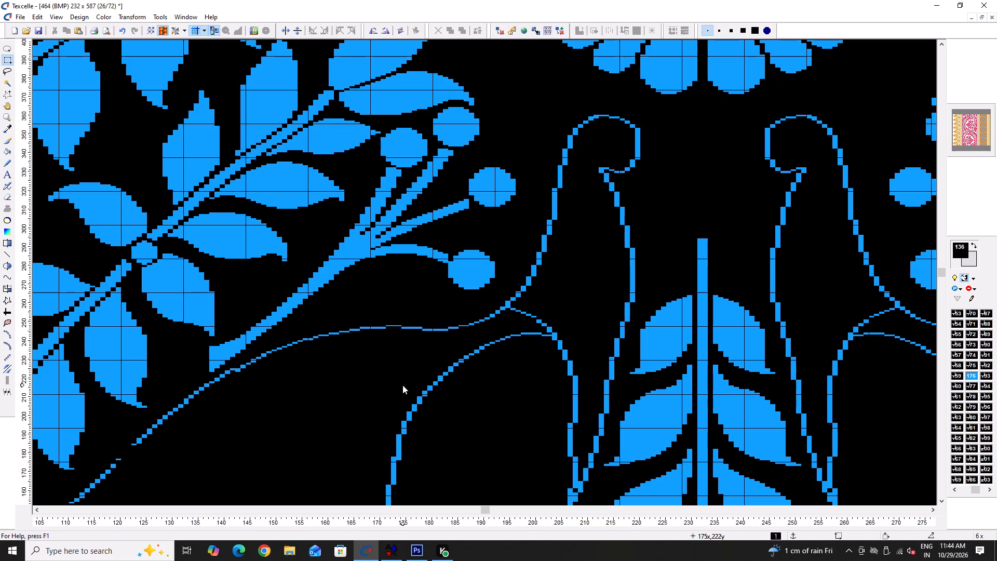
ctrl+scroll(350, 305, down, 2)
scroll(406, 296, down, 5)
ctrl+scroll(407, 296, down, 2)
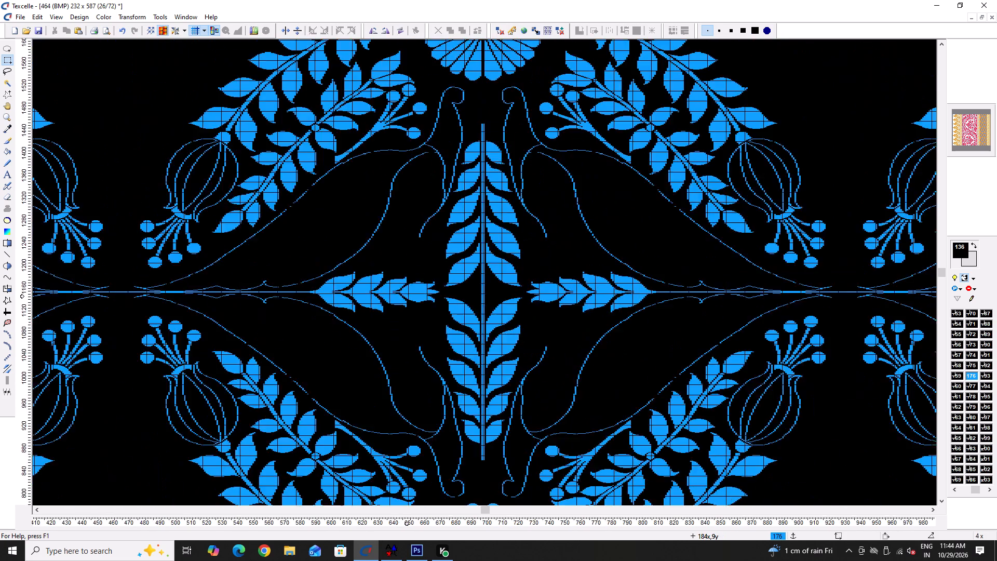
ctrl+scroll(407, 296, down, 2)
ctrl+scroll(407, 296, up, 1)
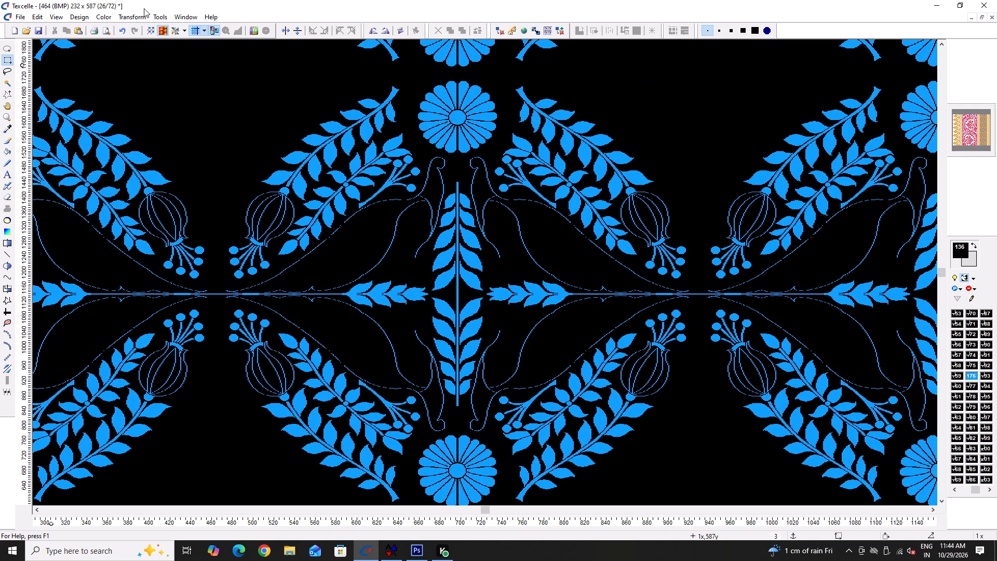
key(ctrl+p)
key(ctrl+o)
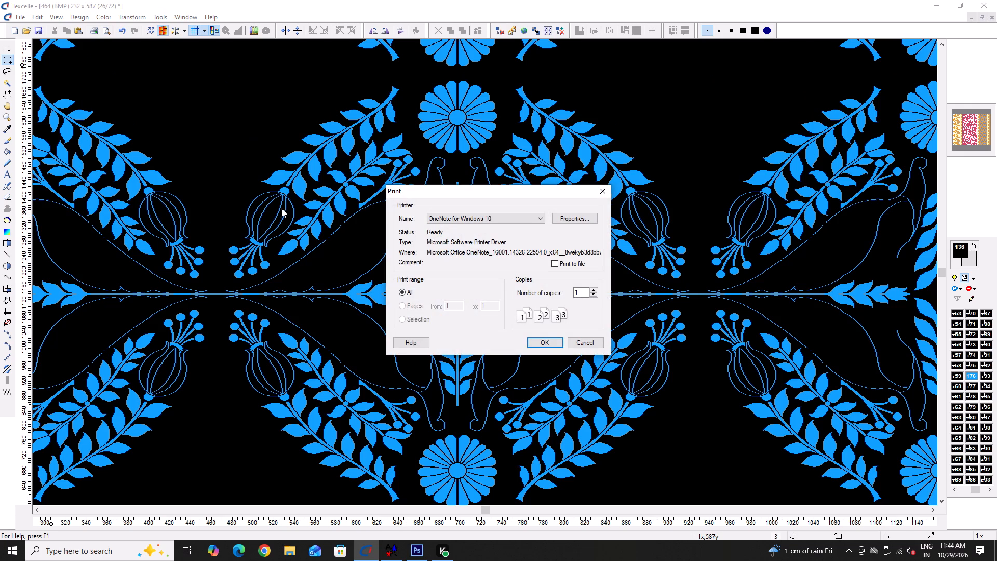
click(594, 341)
Open the peacock bitmap 0126 from the Downloads folder.
key(ctrl+o)
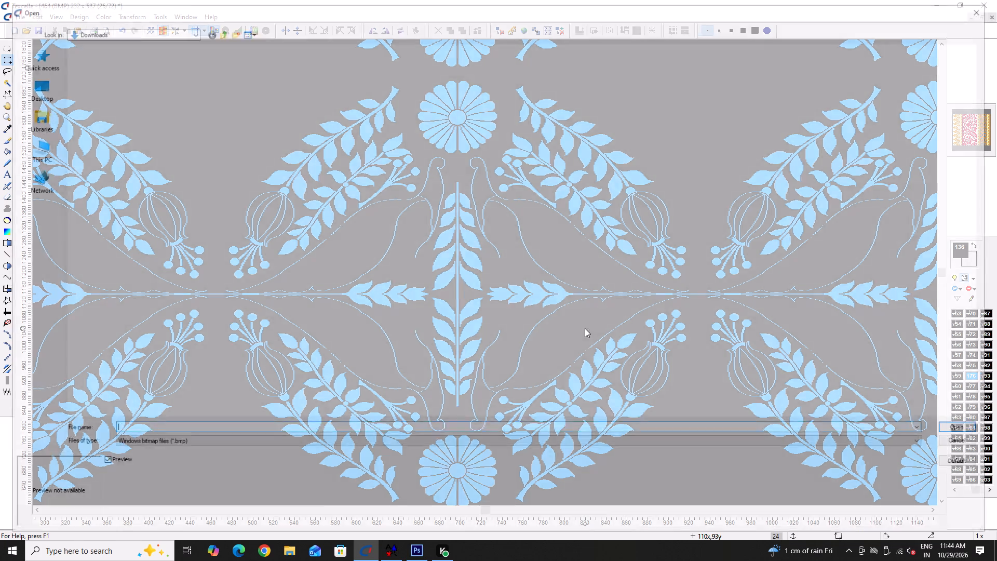
ctrl+scroll(0, 322, up, 16)
double_click(99, 99)
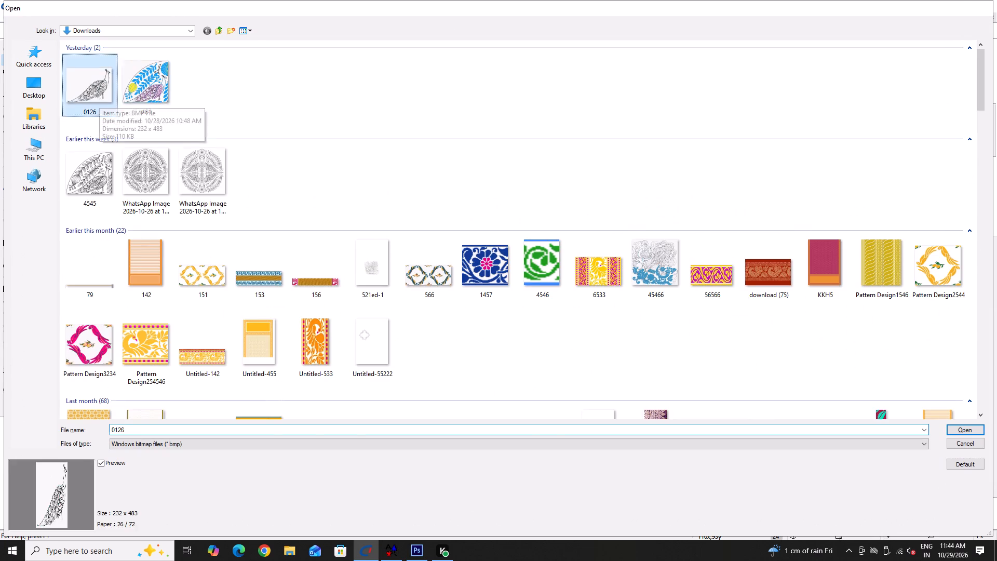
Display the single peacock drawing in its paper-ratio proportions with the grid turned on.
click(215, 29)
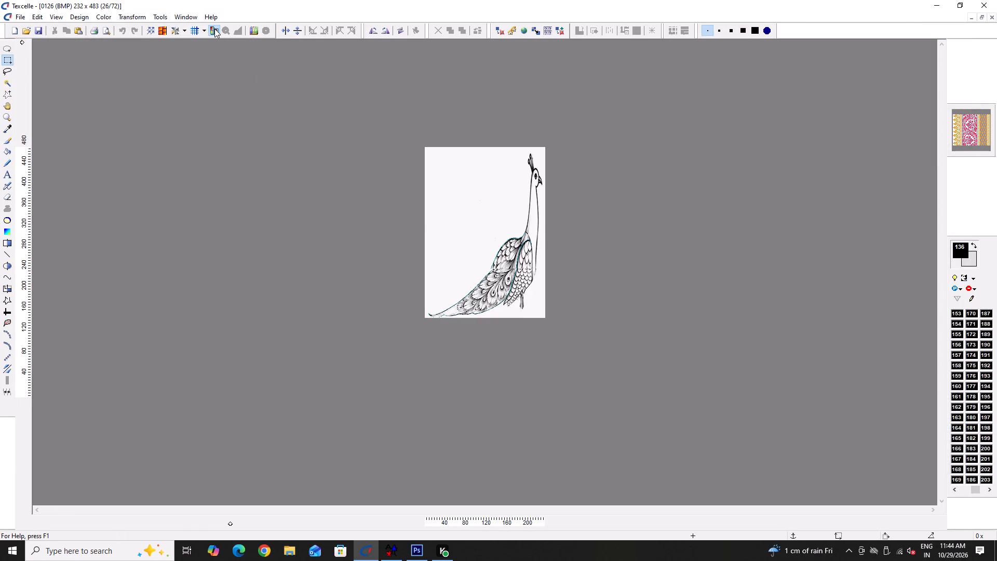
click(195, 31)
ctrl+scroll(514, 283, up, 3)
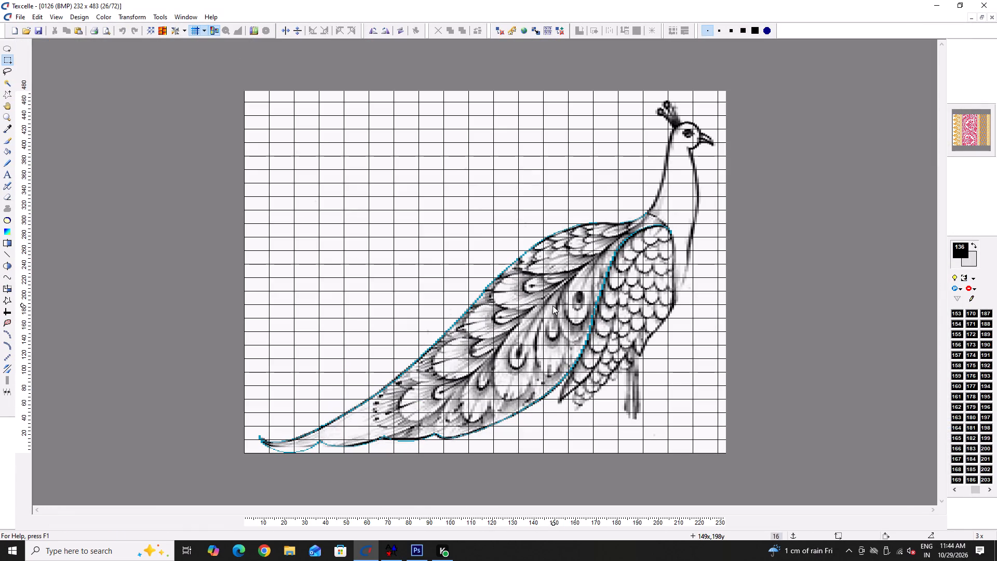
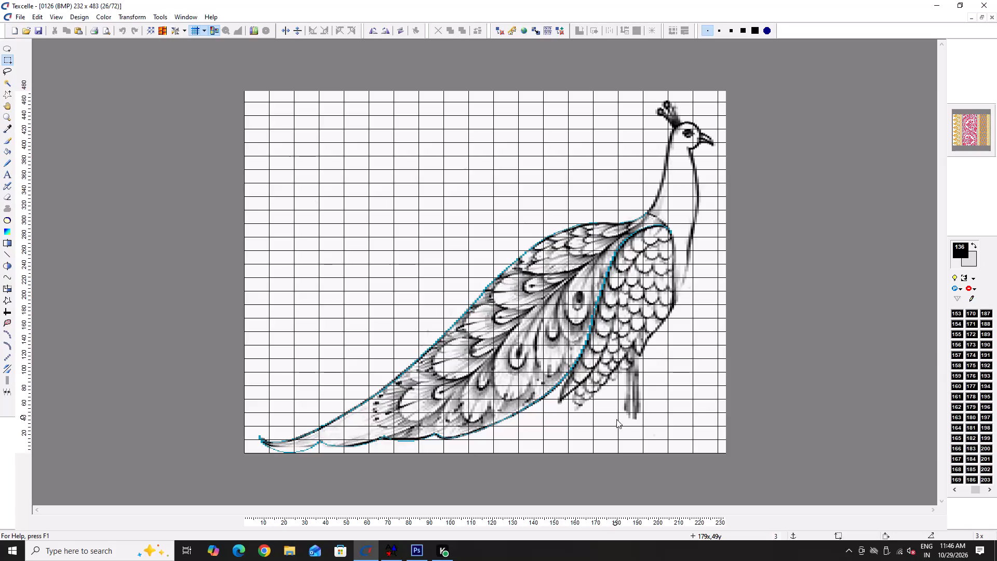
Close the peacock drawing 0126 and keep the bitmap 464 open.
double_click(996, 12)
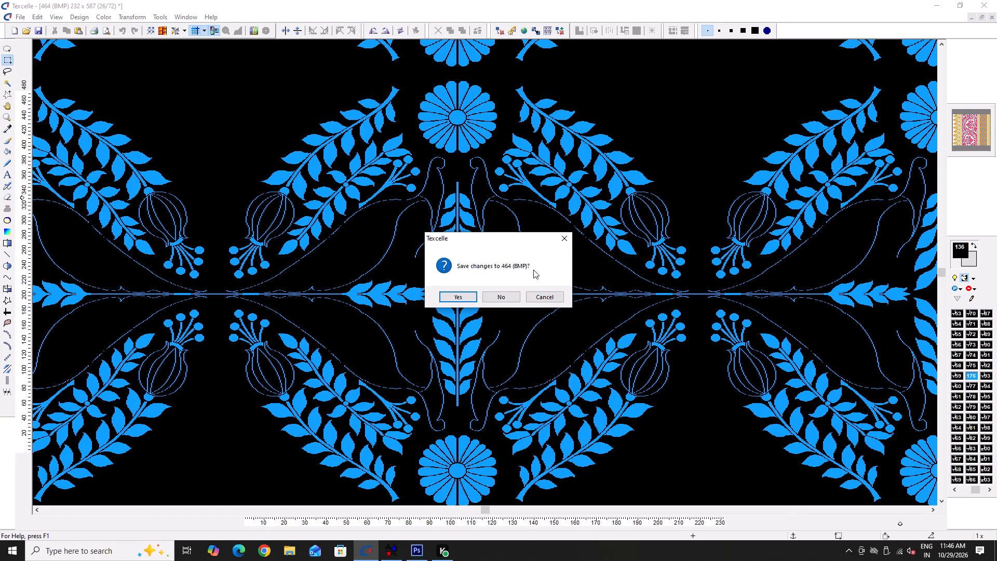
click(545, 294)
Save the bitmap 464.
key(ctrl+s)
key(ctrl+s)
key(ctrl+s)
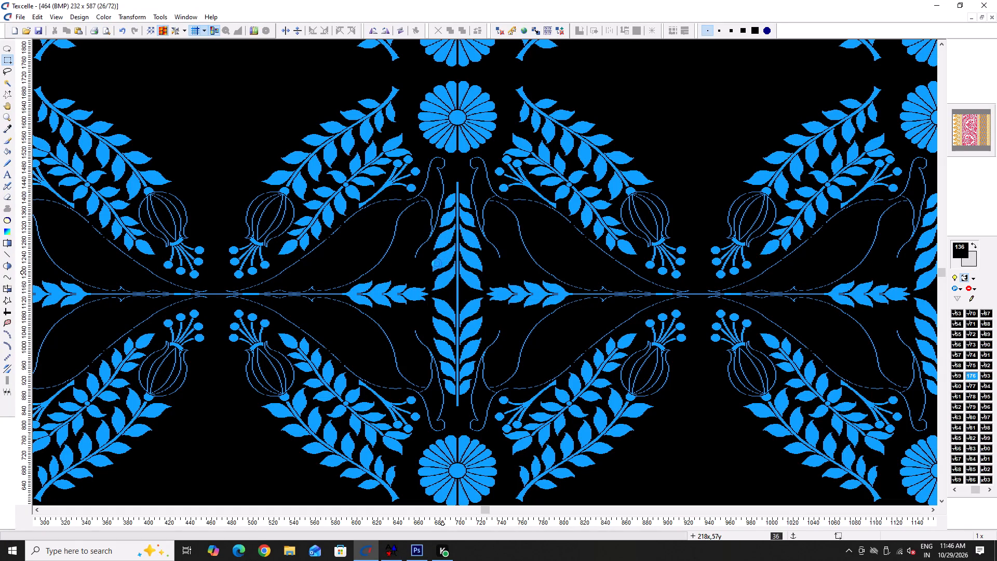
Using colour 176 freehand, build up the outer edge of the stem leaf above the horizontal join and lengthen its pointed tip.
ctrl+scroll(437, 264, up, 6)
key(space)
key(x)
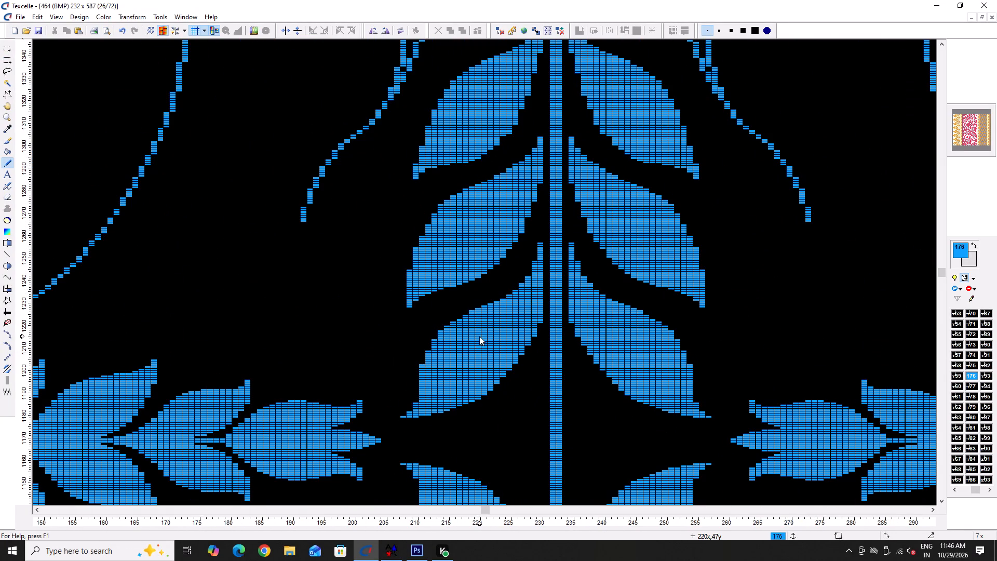
ctrl+scroll(440, 395, up, 4)
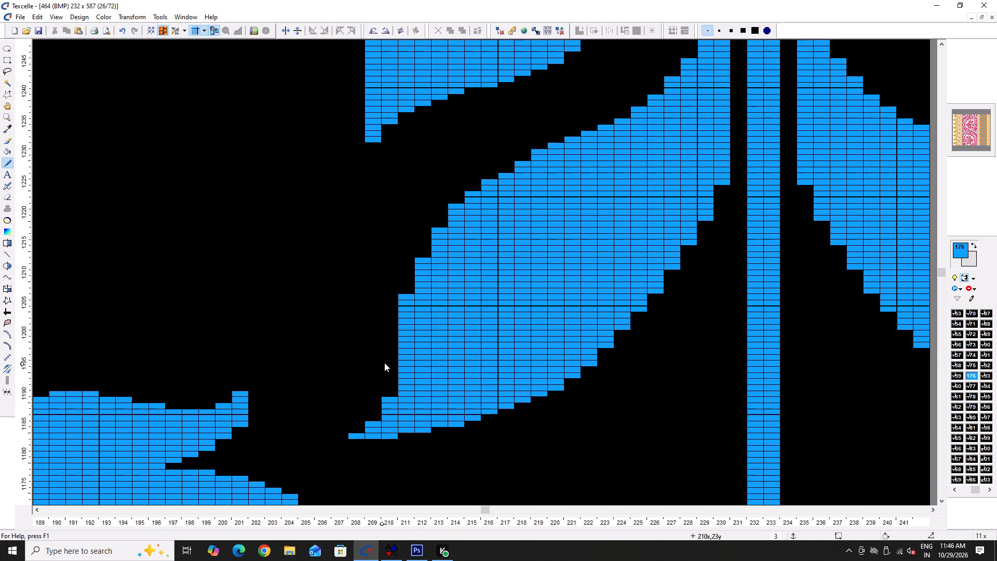
drag(388, 358, 387, 394)
drag(380, 401, 379, 417)
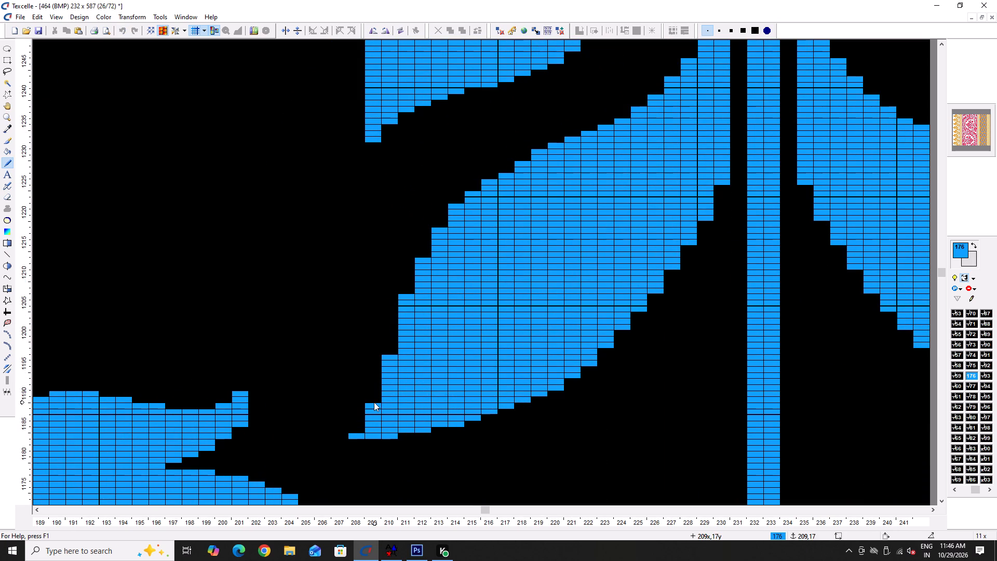
right_click(374, 402)
click(362, 429)
double_click(342, 436)
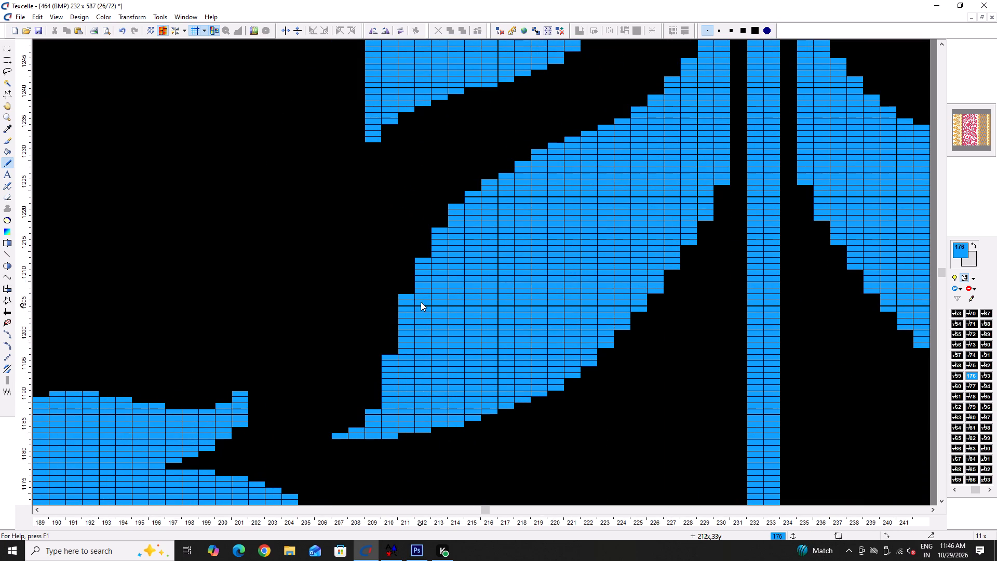
Erase protruding corner pixels along the curved upper edge of the same leaf, working down towards its outer tip.
ctrl+scroll(546, 154, up, 2)
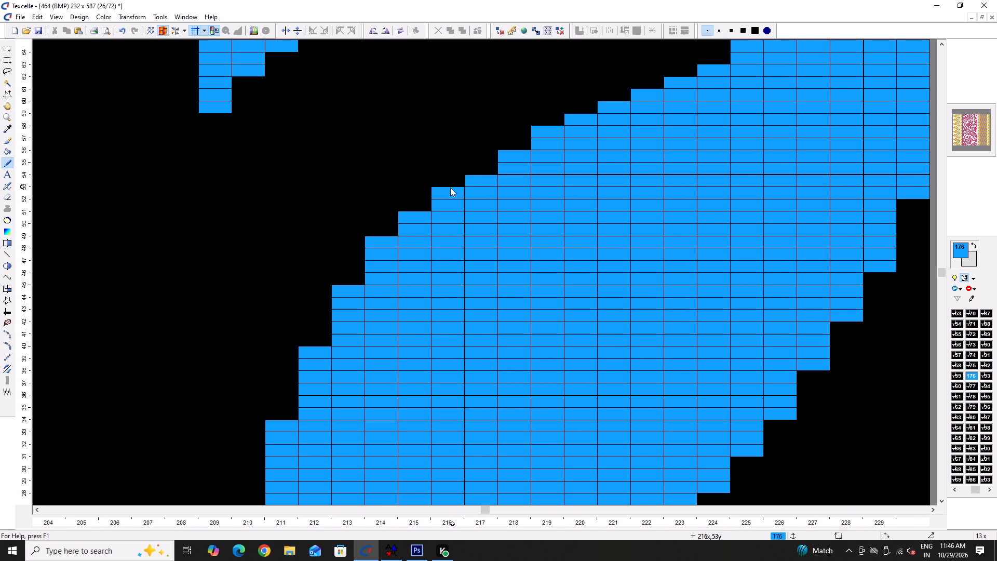
right_click(450, 188)
right_click(411, 220)
right_click(380, 247)
right_click(343, 295)
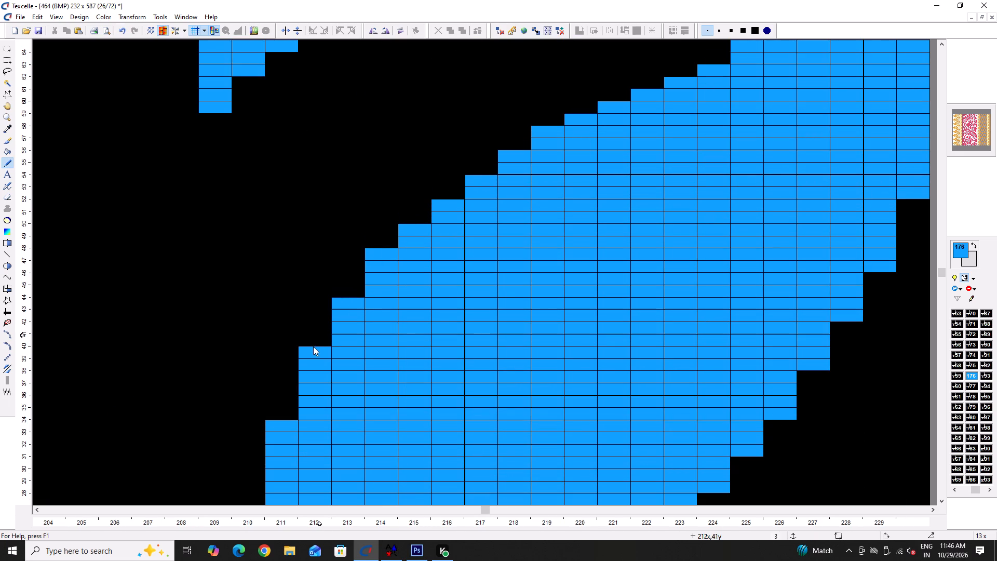
right_click(312, 352)
right_click(312, 352)
right_click(288, 420)
Trim the remaining uneven pixel steps on the outer curve of the same leaf and touch up its upper edge.
ctrl+scroll(292, 401, down, 5)
ctrl+scroll(338, 354, up, 2)
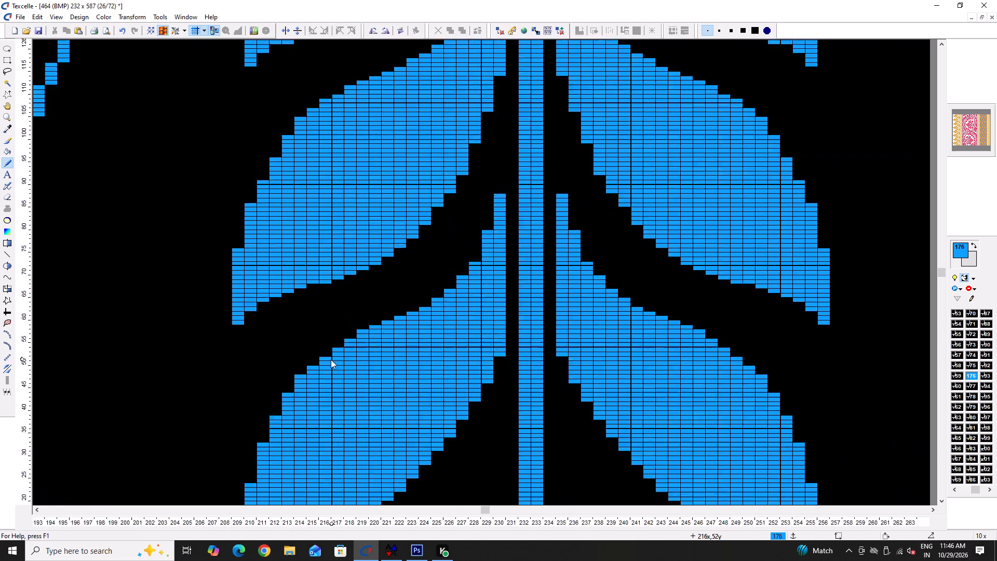
ctrl+scroll(331, 359, up, 2)
right_click(268, 384)
right_click(268, 384)
right_click(269, 388)
ctrl+scroll(373, 312, down, 2)
ctrl+scroll(456, 263, up, 3)
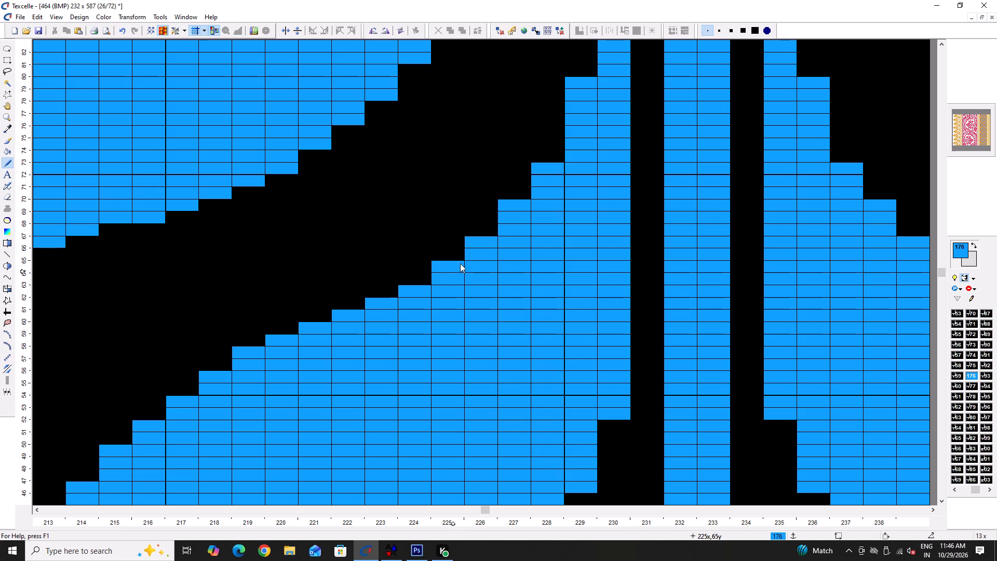
click(428, 281)
right_click(421, 279)
Add pixels to the outer edge of the second leaf from the join, close to its outer tip.
ctrl+scroll(422, 278, down, 3)
scroll(503, 183, up, 3)
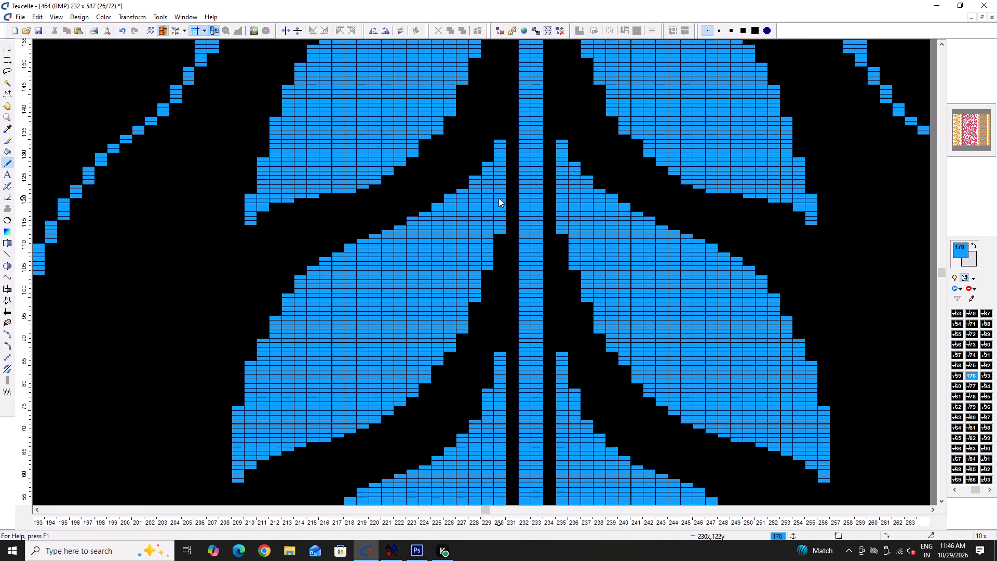
ctrl+scroll(228, 416, up, 2)
drag(257, 374, 253, 402)
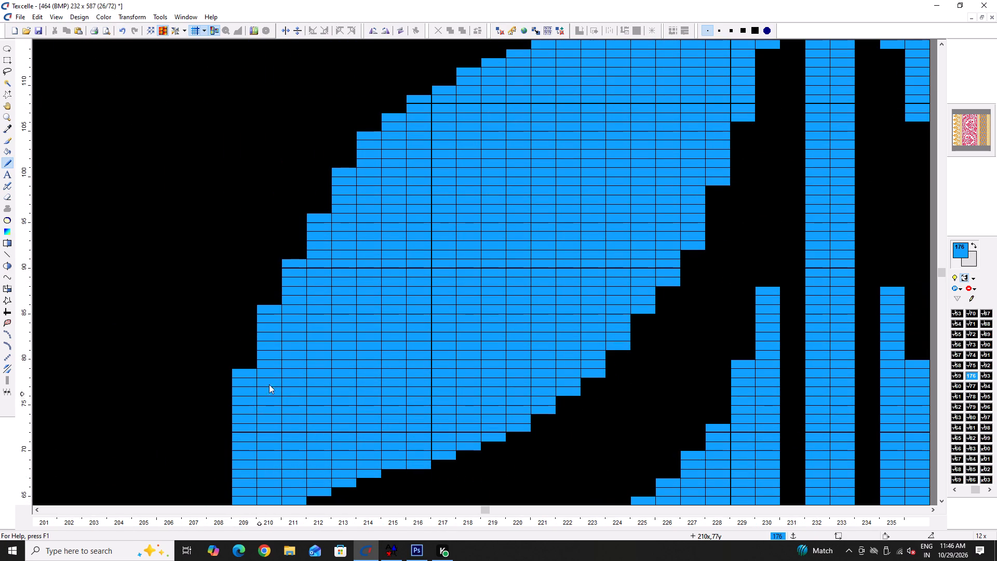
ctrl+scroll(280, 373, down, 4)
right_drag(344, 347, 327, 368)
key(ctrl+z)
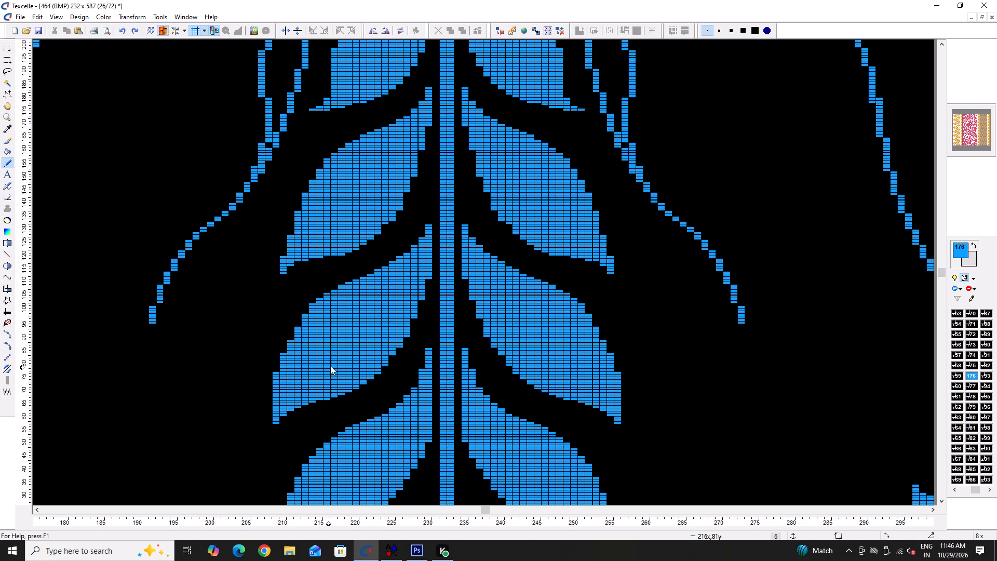
Extend the narrow inner tips of the second and third leaves upward beside the central stem.
ctrl+scroll(417, 212, up, 3)
drag(459, 221, 460, 233)
scroll(449, 242, up, 1)
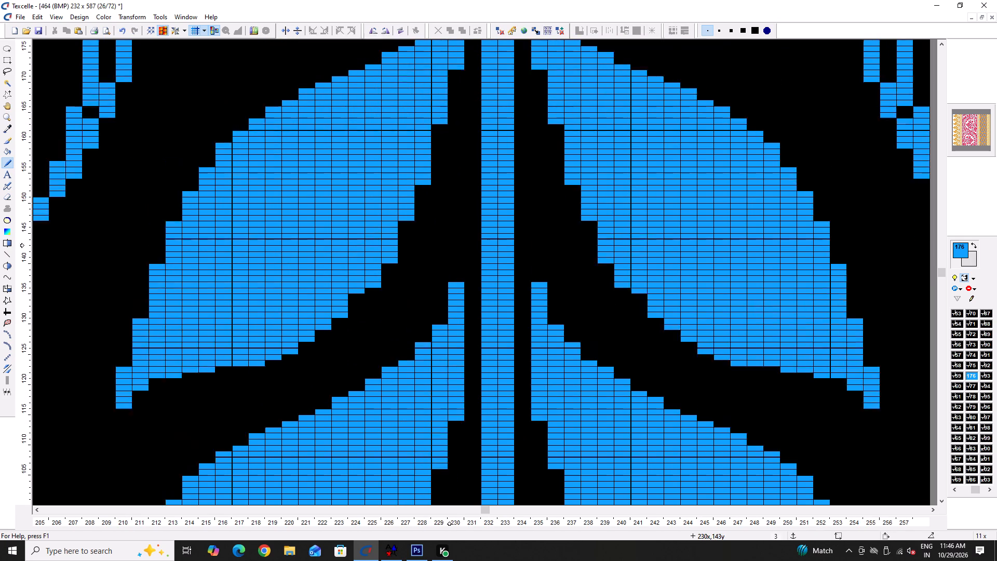
scroll(449, 247, up, 3)
drag(459, 149, 456, 161)
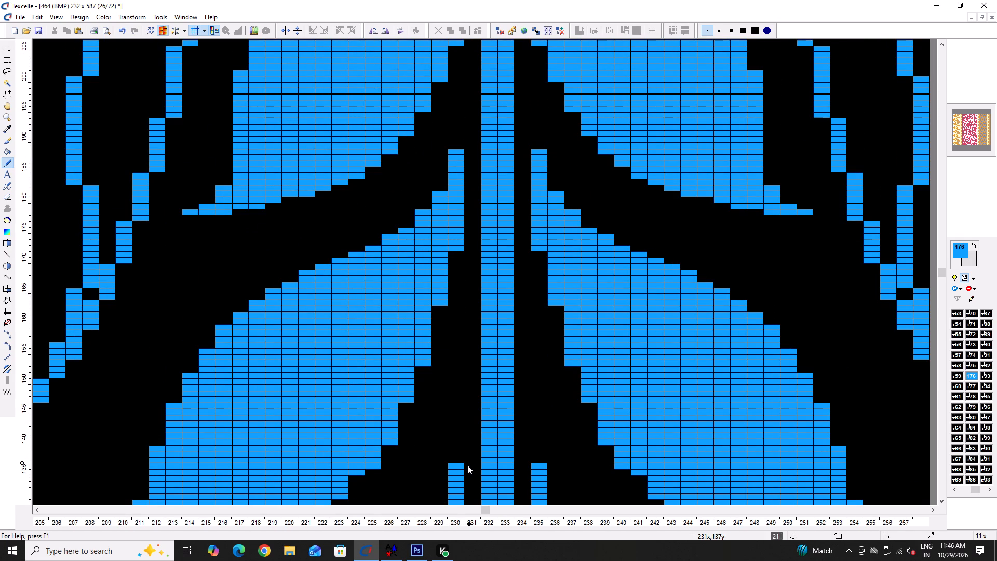
Even out the pixel steps on the upper edge of the first leaf where it narrows towards the stem.
scroll(486, 392, down, 7)
scroll(441, 382, down, 1)
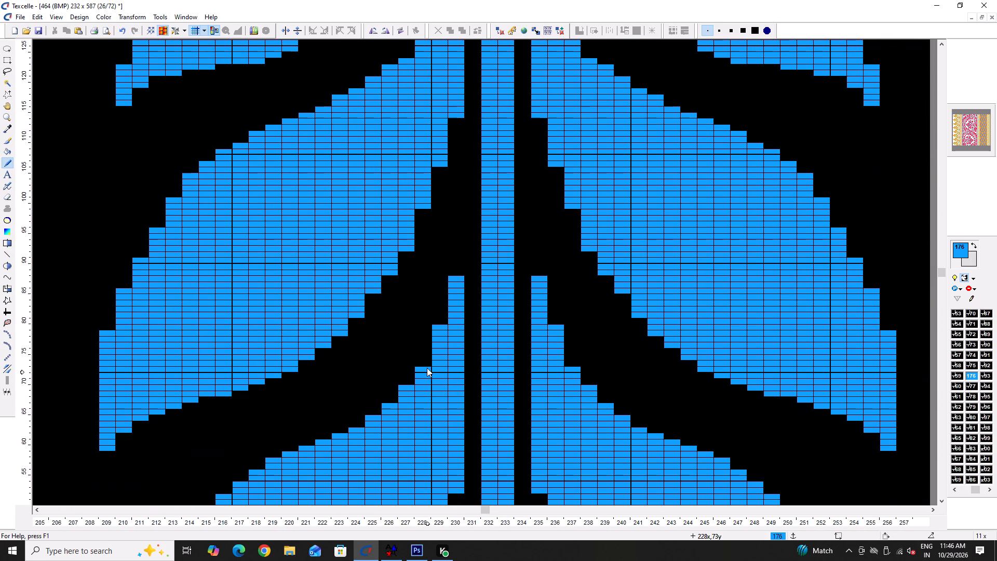
double_click(427, 367)
click(409, 383)
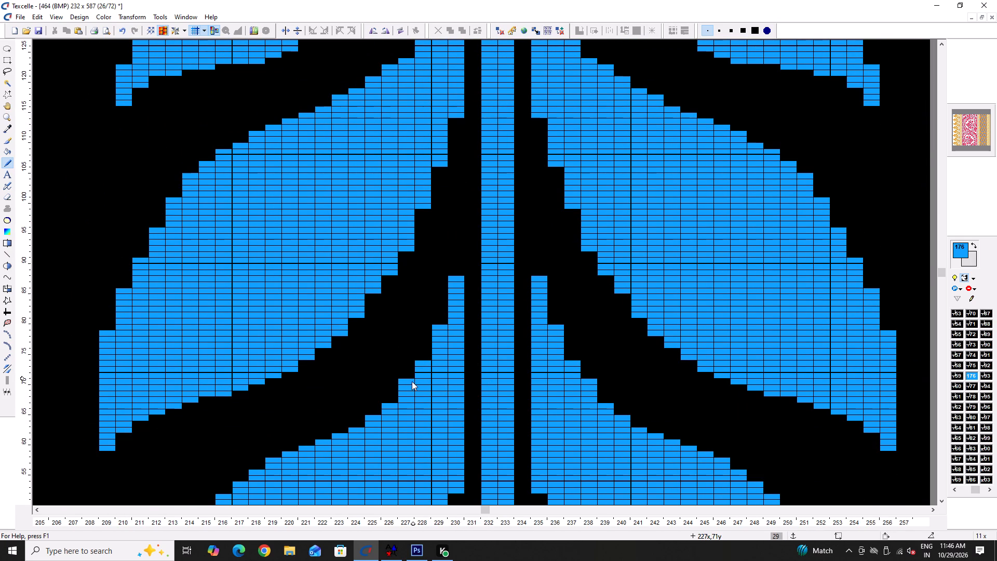
right_click(412, 381)
In the repeat below the join, raise the pixel steps on the stem-facing edge of the third leaf.
ctrl+scroll(473, 352, down, 7)
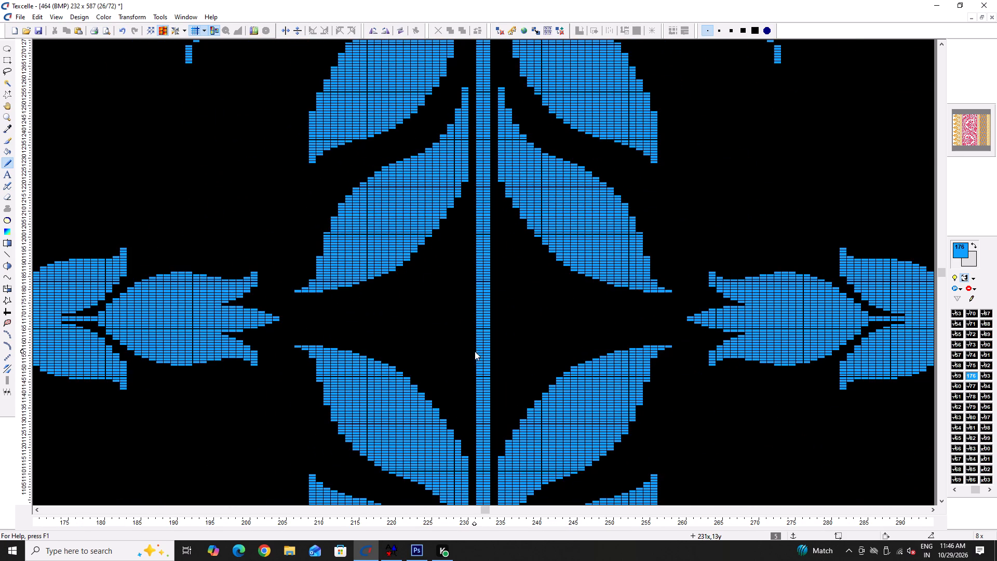
scroll(473, 356, down, 3)
ctrl+scroll(335, 182, up, 2)
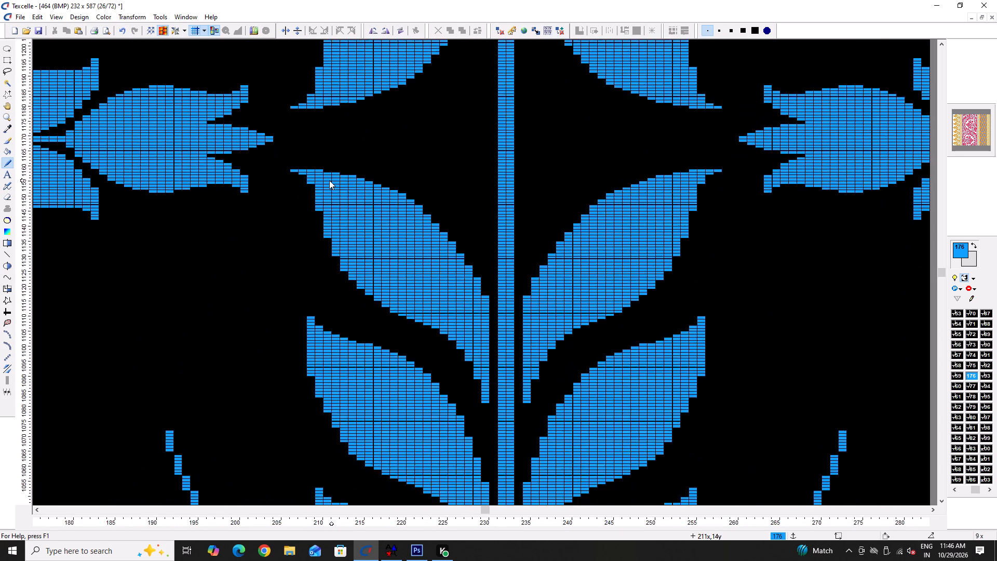
ctrl+scroll(329, 180, up, 2)
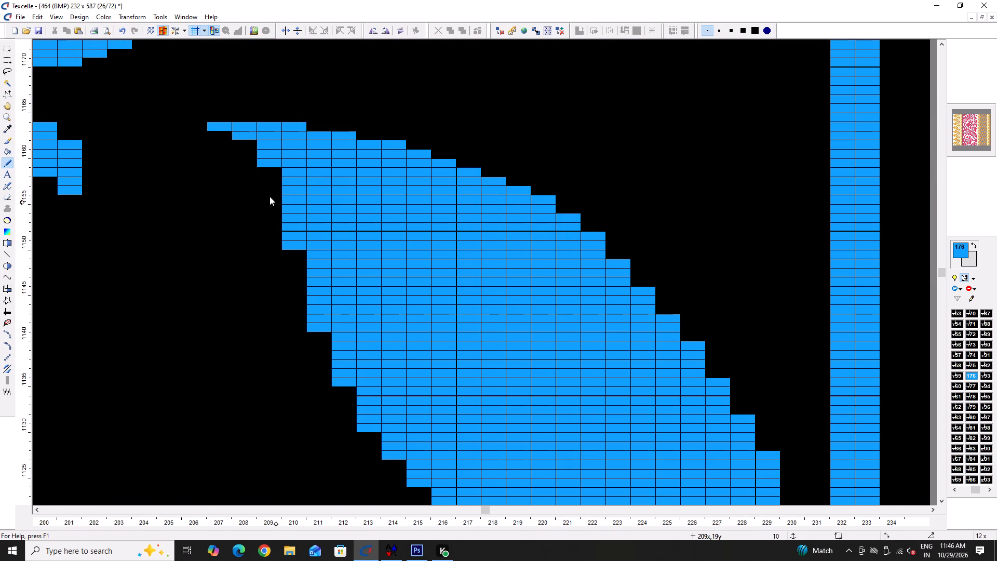
ctrl+scroll(297, 241, down, 6)
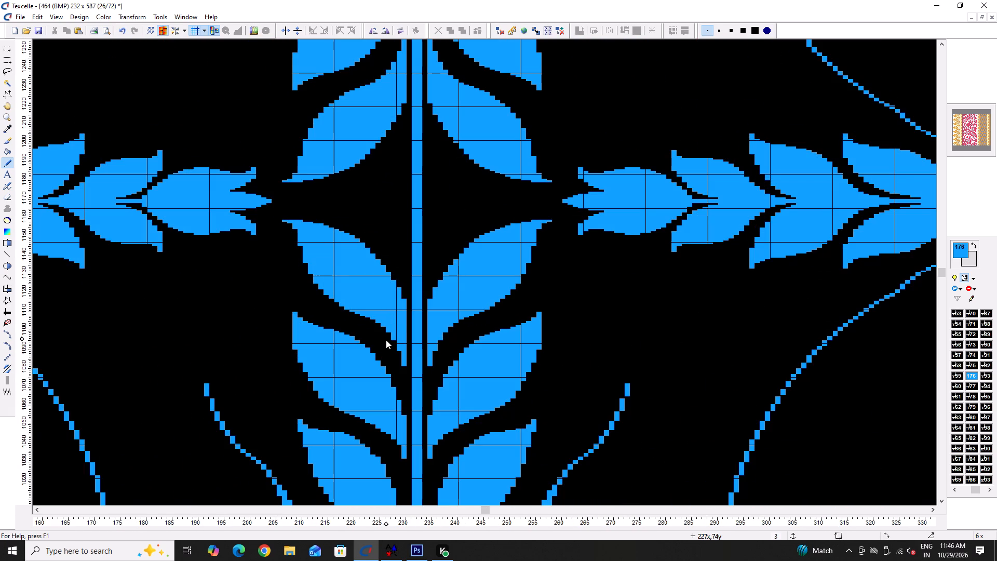
scroll(456, 333, down, 2)
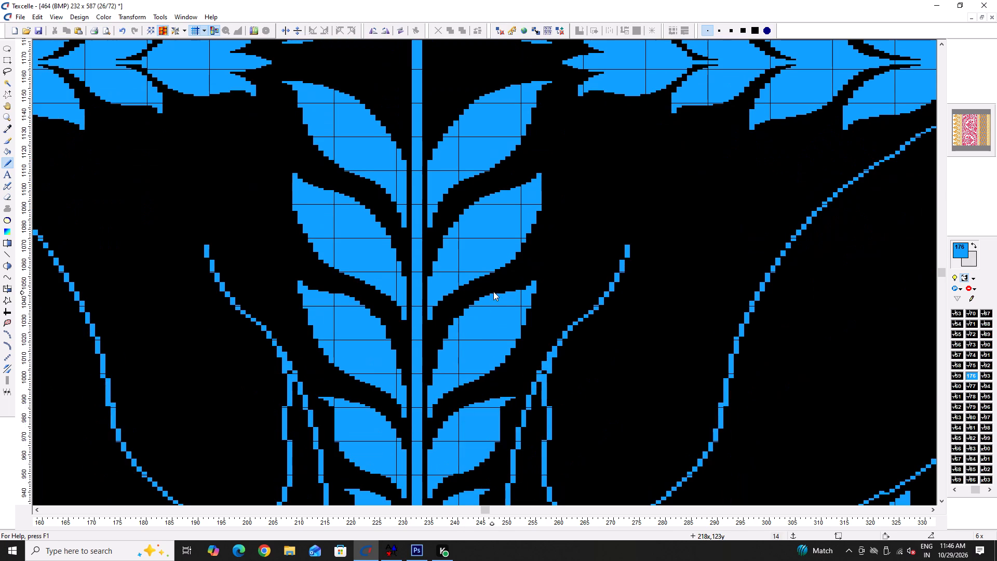
ctrl+scroll(482, 302, up, 3)
ctrl+scroll(447, 329, up, 3)
click(438, 281)
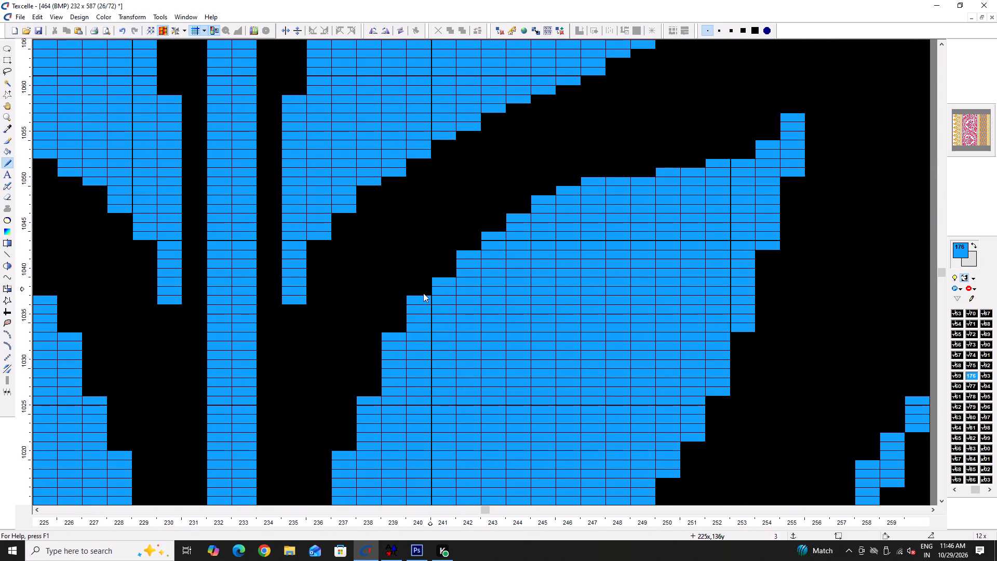
scroll(375, 407, down, 2)
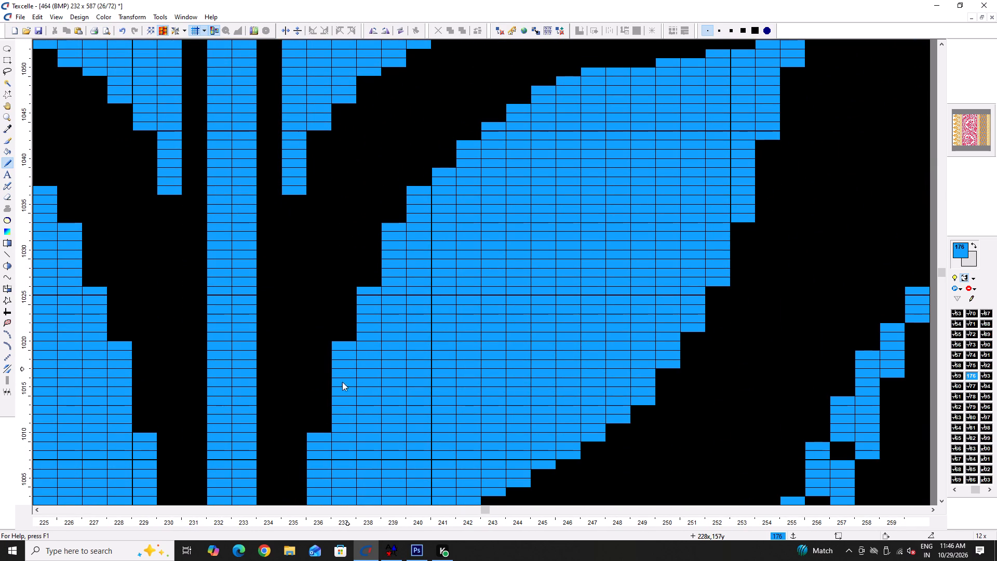
click(325, 424)
click(327, 419)
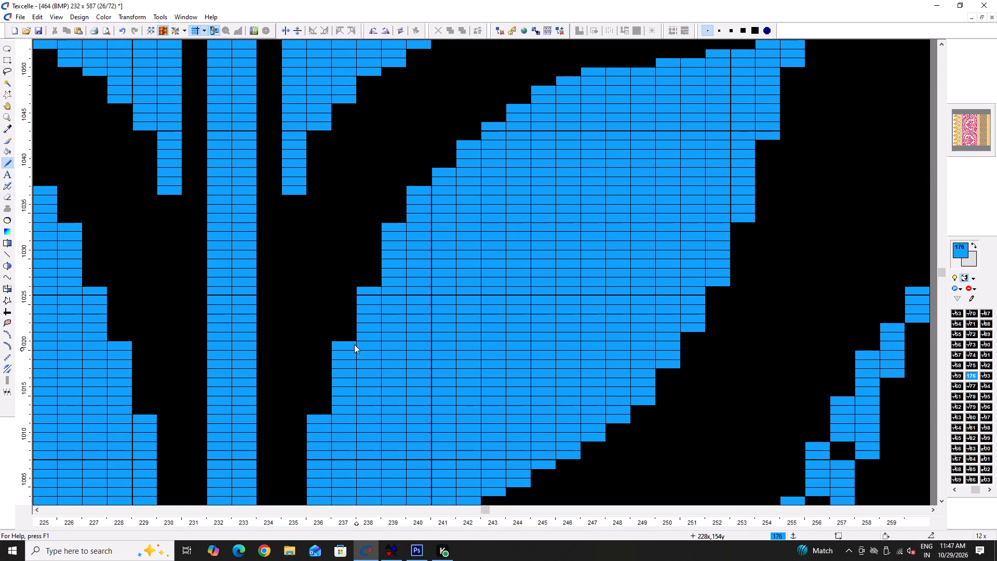
click(315, 415)
double_click(315, 410)
click(322, 402)
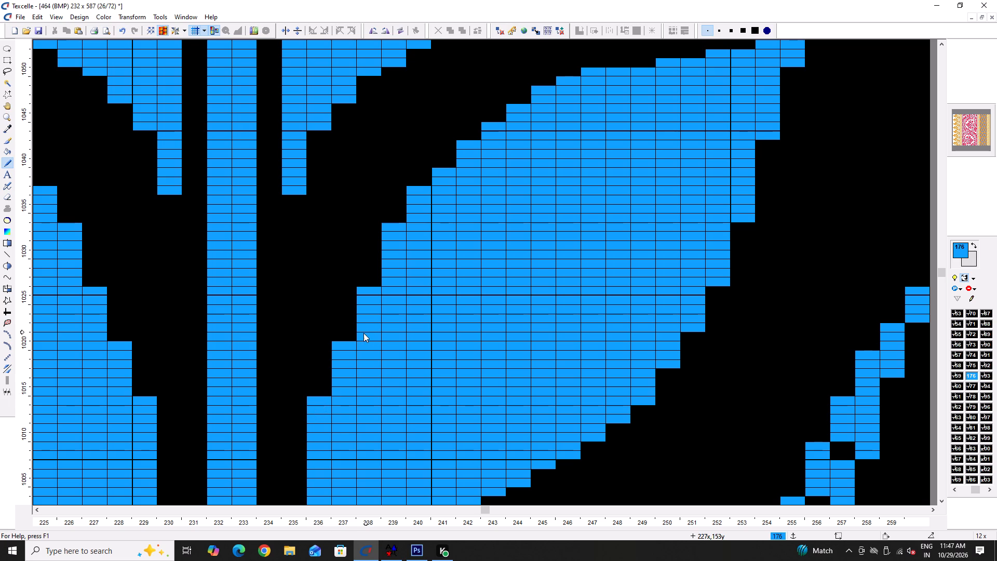
click(343, 336)
click(376, 284)
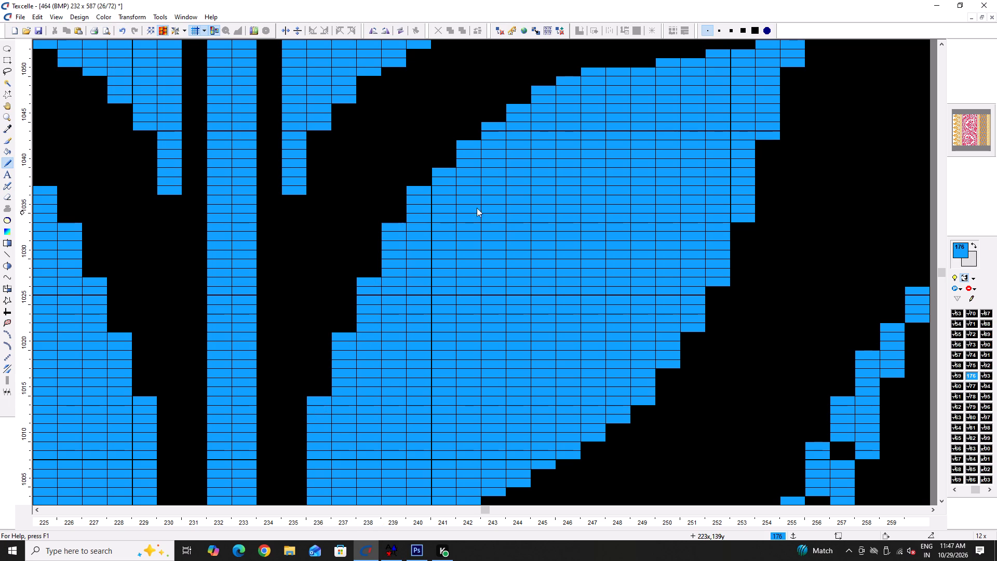
Add a pixel to each step along the middle curve of the third leaf's upper edge.
scroll(492, 203, up, 2)
click(452, 273)
click(474, 244)
click(495, 223)
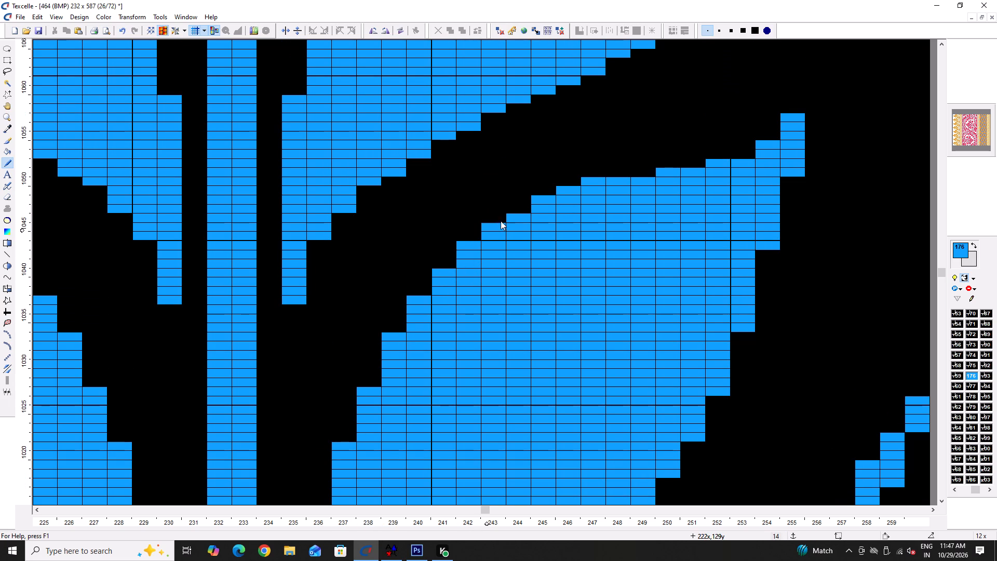
click(517, 209)
click(545, 190)
click(563, 178)
Redraw the flat outer part of the third leaf's upper edge as a gradual rise, erasing the excess pixels.
drag(588, 172, 600, 172)
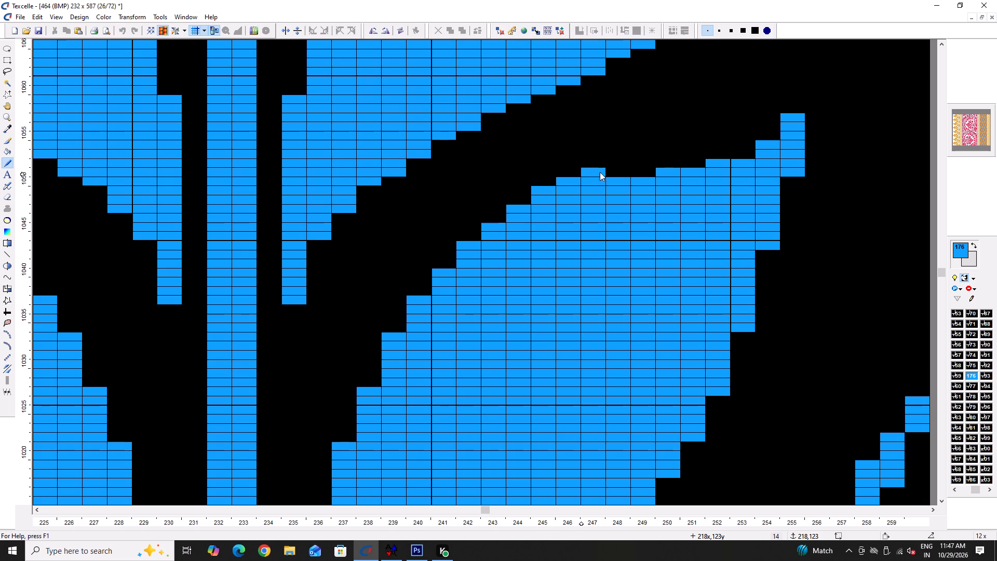
drag(600, 172, 642, 172)
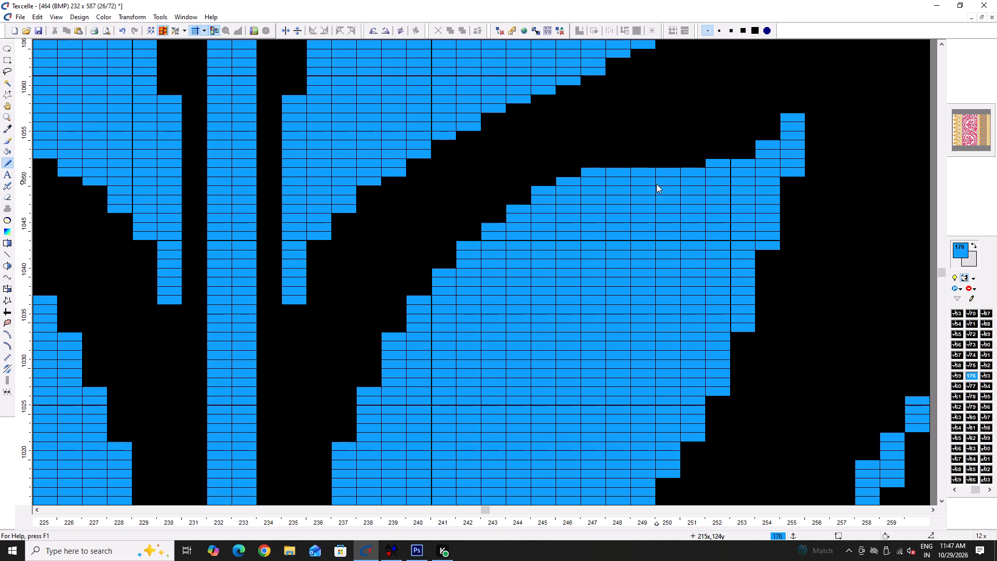
drag(637, 157, 703, 154)
drag(704, 154, 653, 161)
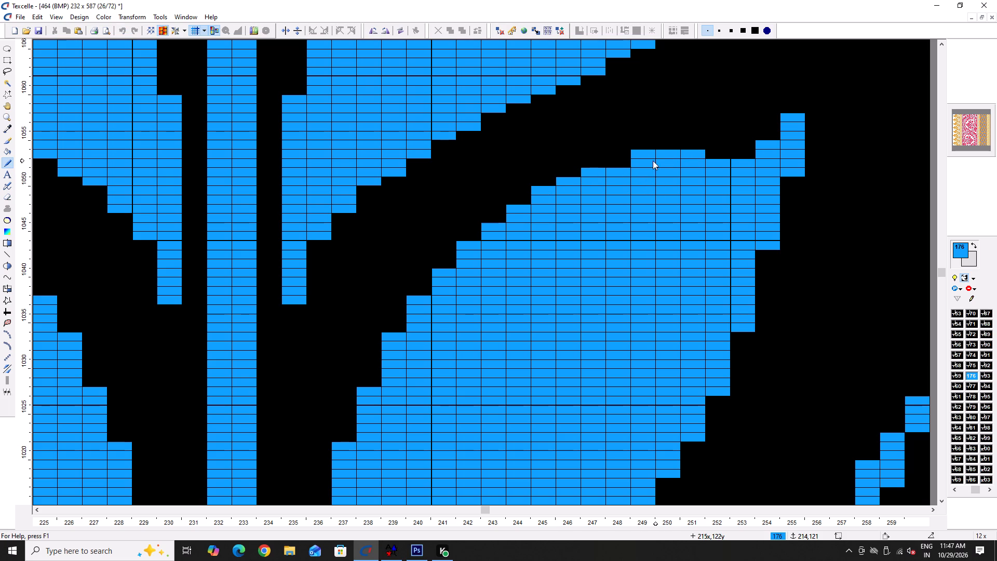
drag(653, 161, 645, 161)
right_drag(636, 155, 657, 152)
right_click(661, 152)
right_drag(667, 152, 685, 152)
right_drag(688, 152, 703, 152)
right_click(704, 152)
right_drag(706, 152, 713, 150)
drag(713, 150, 700, 155)
click(699, 155)
drag(699, 155, 736, 153)
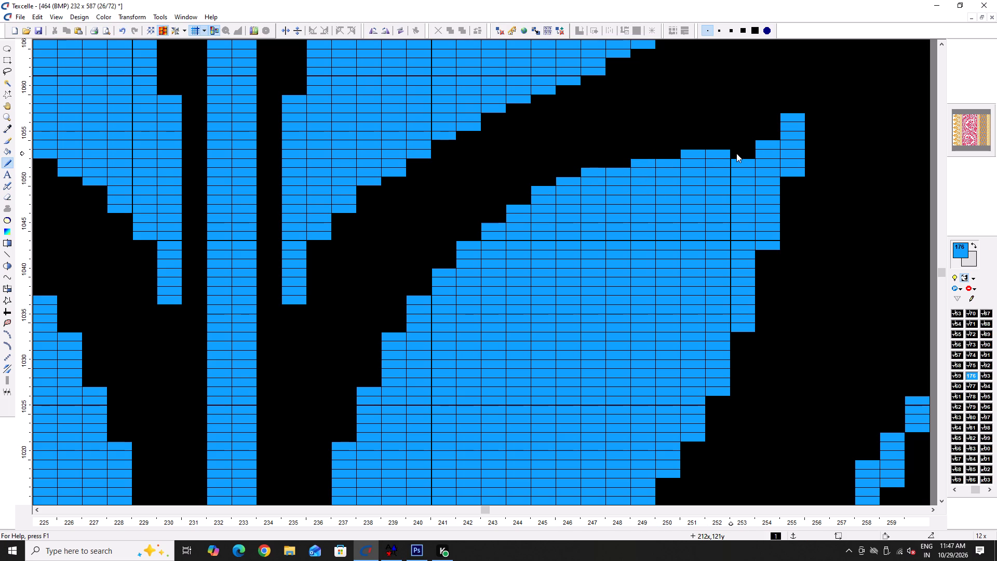
drag(736, 153, 744, 152)
drag(724, 151, 747, 148)
Lengthen the third leaf's outer tip and step the pixels below it into a smooth slope.
click(770, 132)
drag(792, 109, 793, 94)
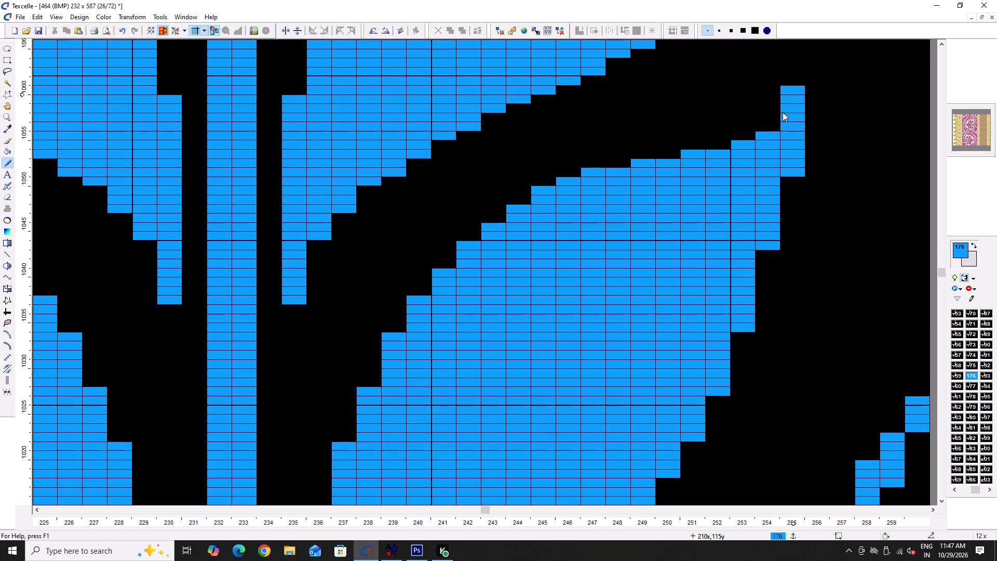
click(773, 130)
click(730, 145)
click(743, 137)
click(763, 120)
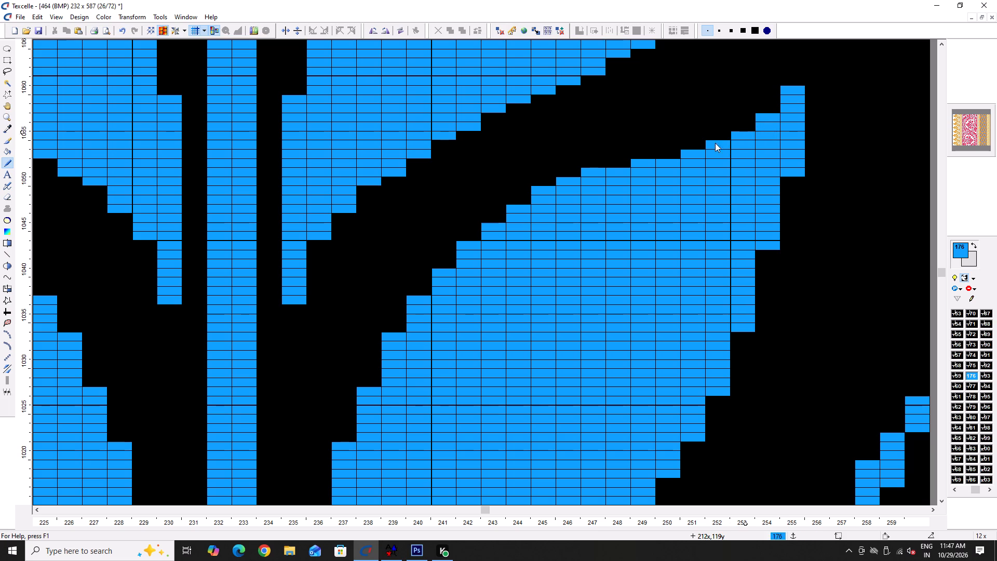
click(675, 151)
Refine the upper edge of the matching third leaf across the stem, near its outer tip.
ctrl+scroll(736, 148, down, 4)
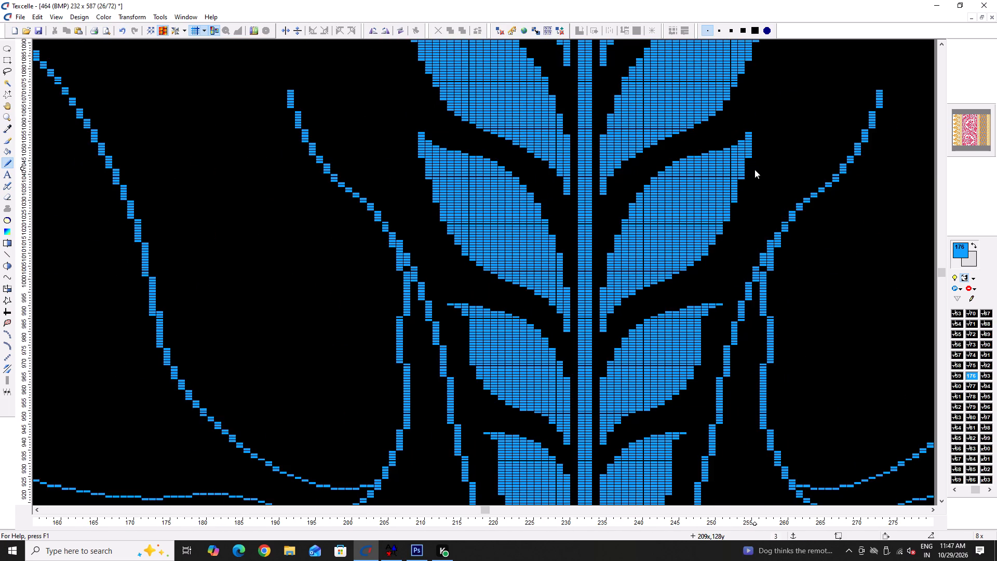
scroll(753, 177, up, 2)
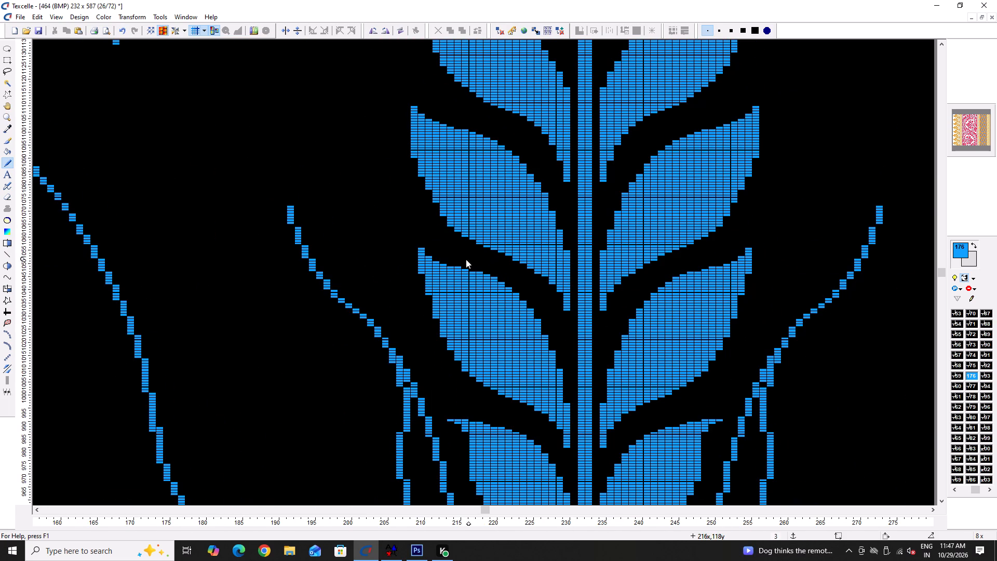
ctrl+scroll(434, 254, up, 4)
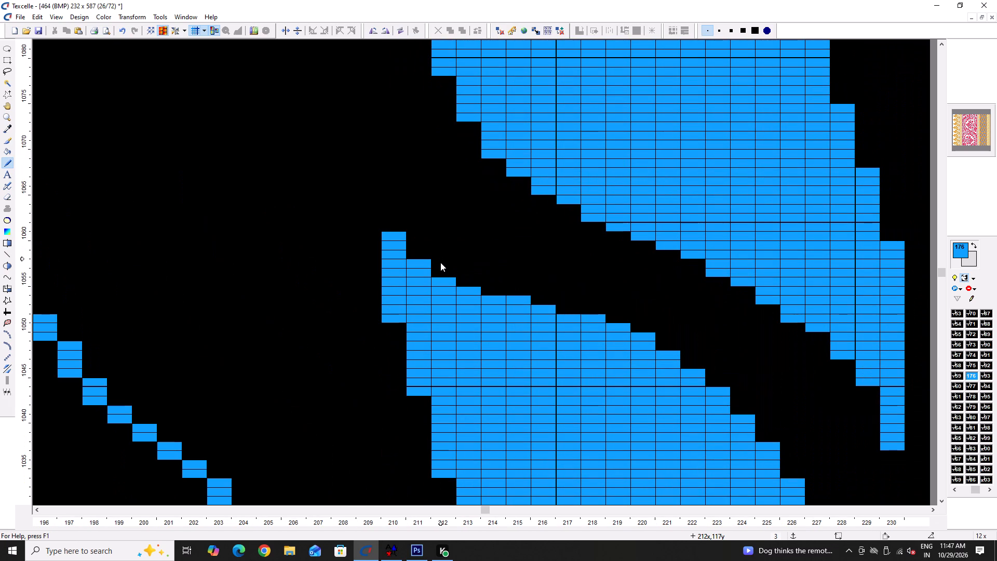
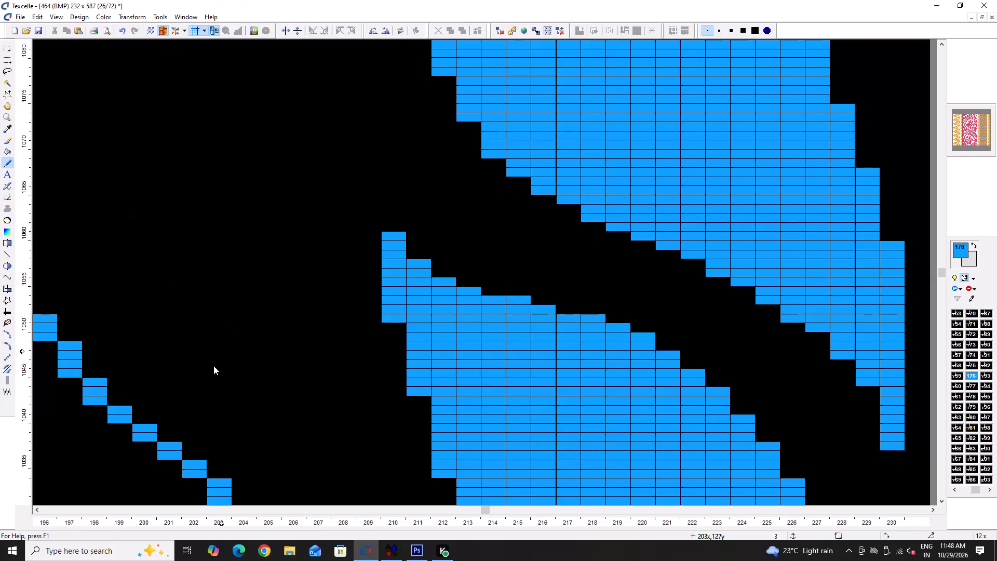
Add a blue pixel to the upper side of the end bud's narrow base on the horizontal sprig.
ctrl+scroll(212, 370, down, 7)
scroll(297, 326, down, 3)
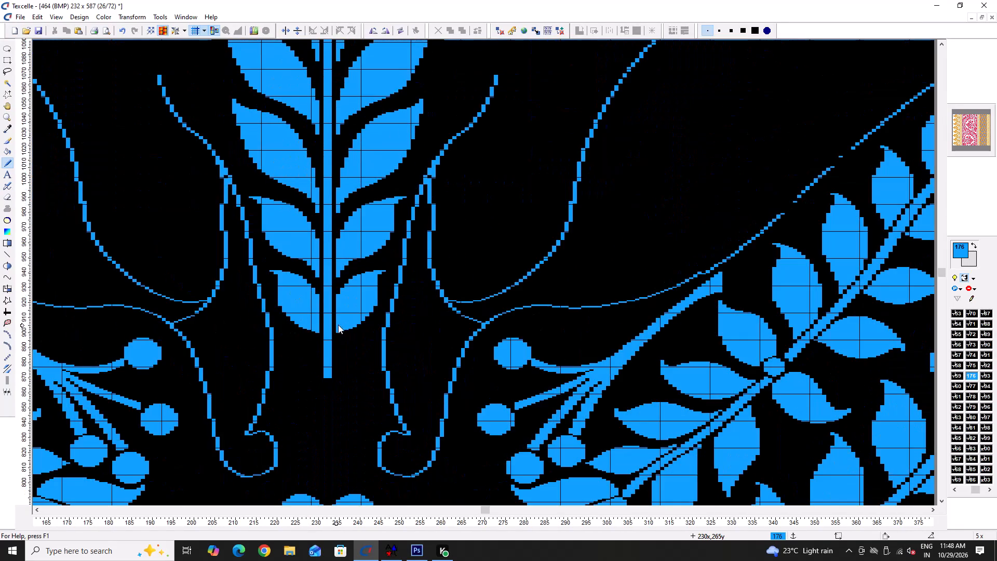
ctrl+scroll(302, 316, down, 2)
scroll(299, 316, up, 2)
ctrl+scroll(211, 286, up, 2)
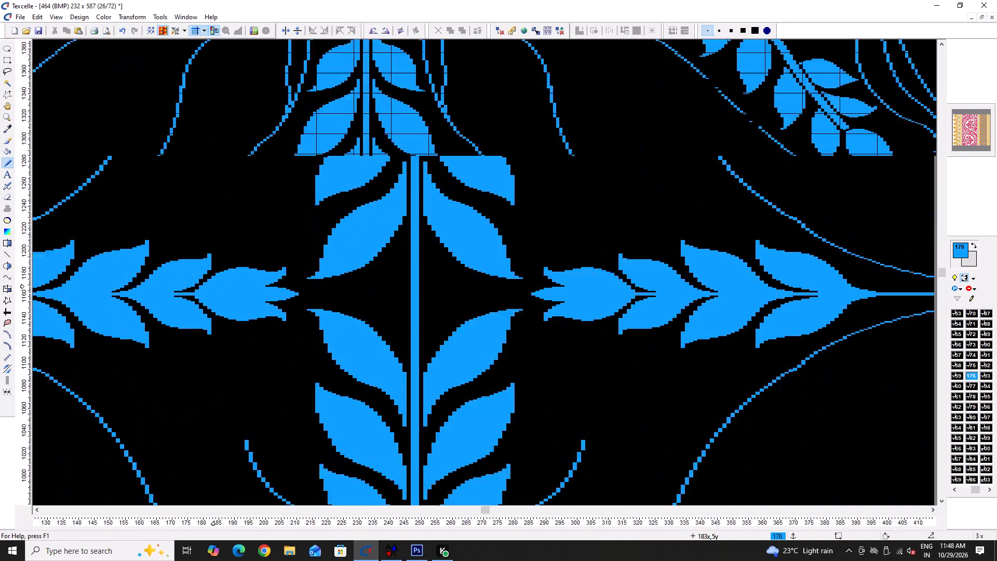
ctrl+scroll(210, 286, up, 5)
ctrl+scroll(237, 247, up, 1)
ctrl+scroll(186, 297, up, 2)
click(89, 342)
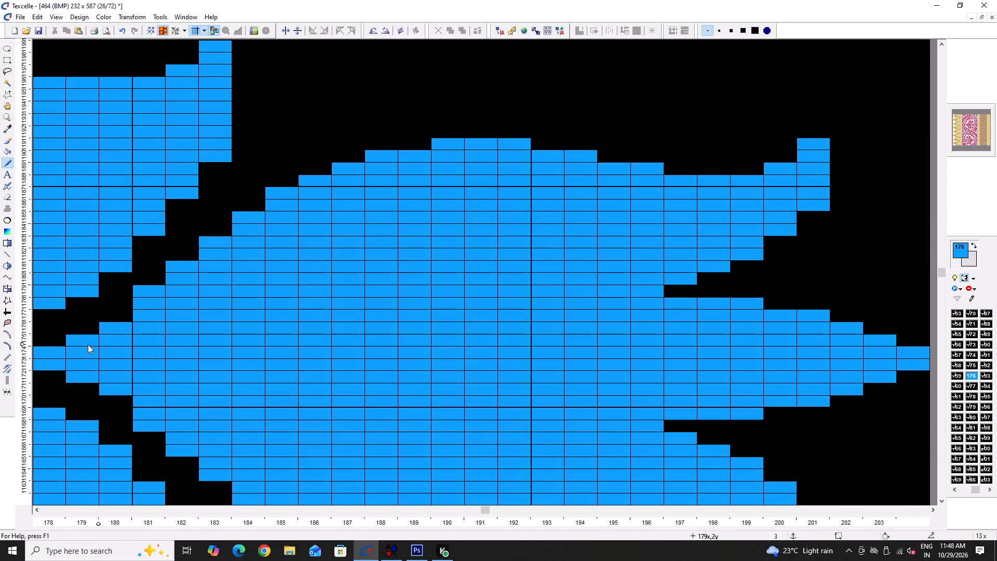
click(119, 310)
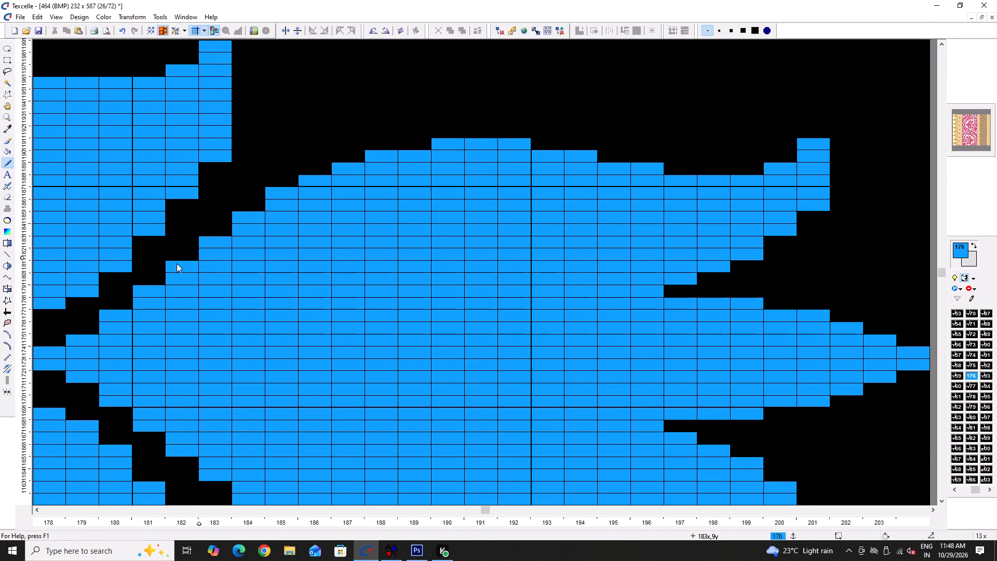
Lengthen the pixel steps along the end bud's upper edge so it slopes gradually toward the outer tip.
ctrl+scroll(150, 258, down, 2)
ctrl+scroll(436, 225, up, 4)
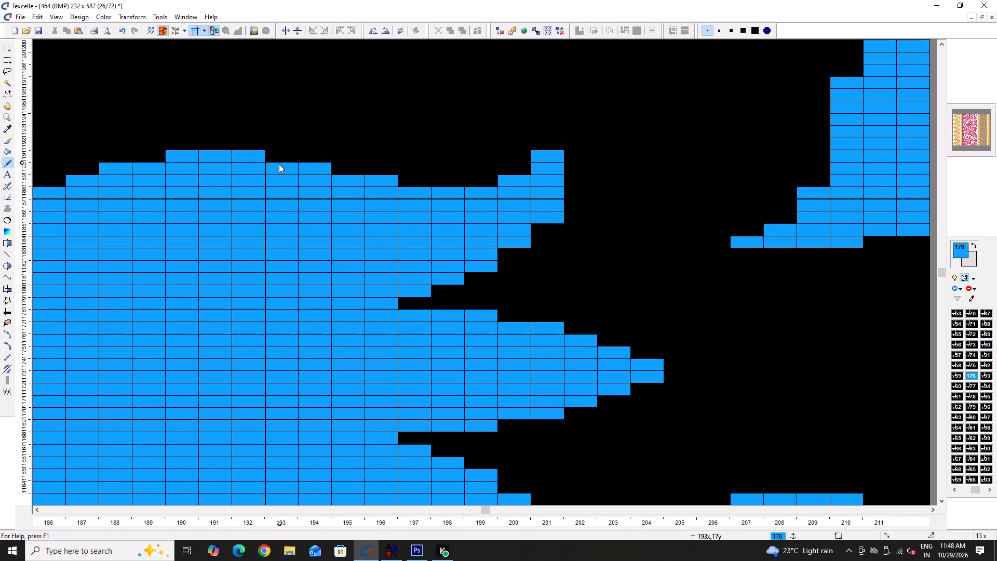
click(279, 164)
click(278, 159)
click(344, 168)
click(421, 181)
Even out the steps at the base of the leaf pair beside the end bud, erasing the excess pixels.
ctrl+scroll(363, 202, down, 3)
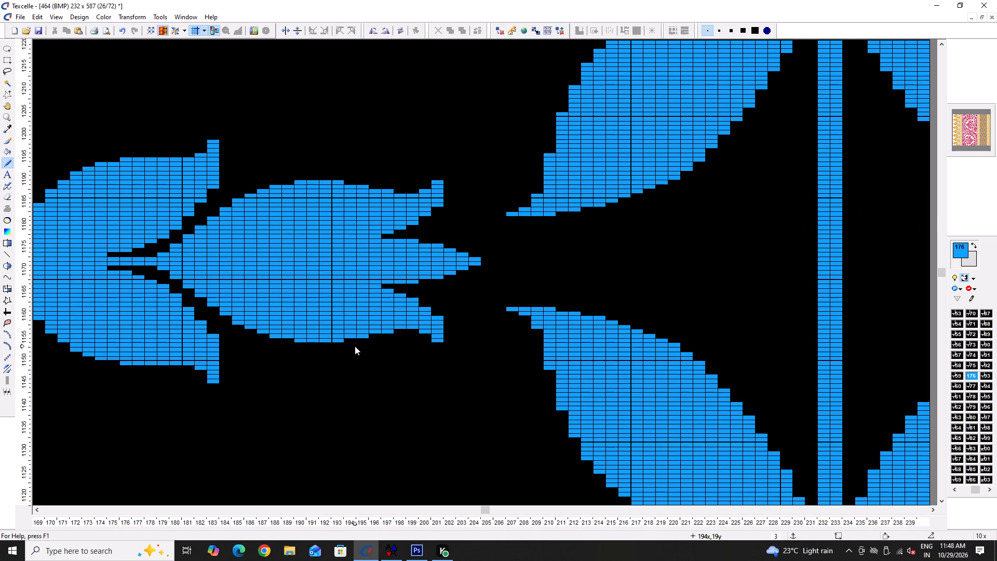
ctrl+scroll(314, 335, down, 2)
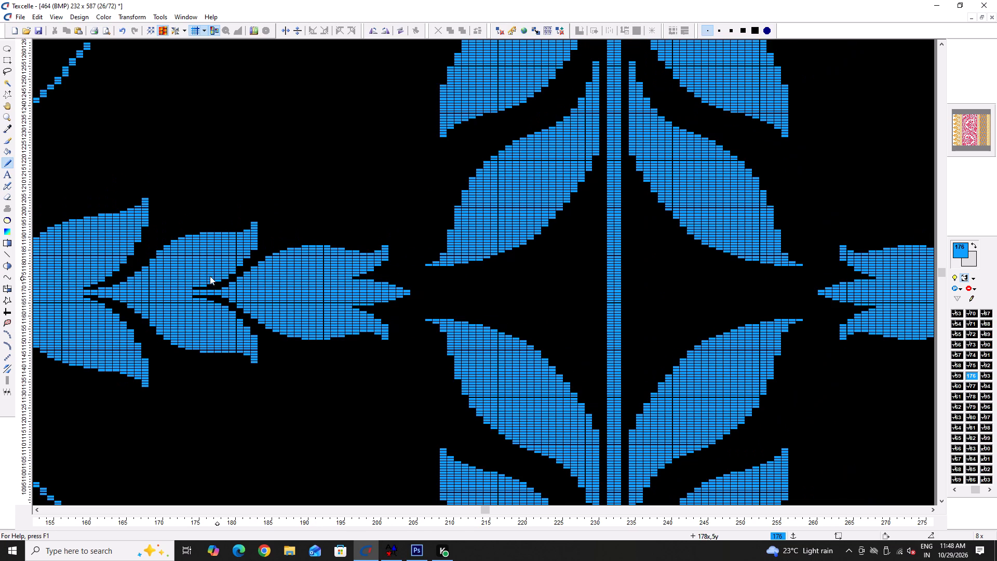
ctrl+scroll(129, 256, up, 4)
ctrl+scroll(150, 269, down, 4)
ctrl+scroll(101, 282, up, 3)
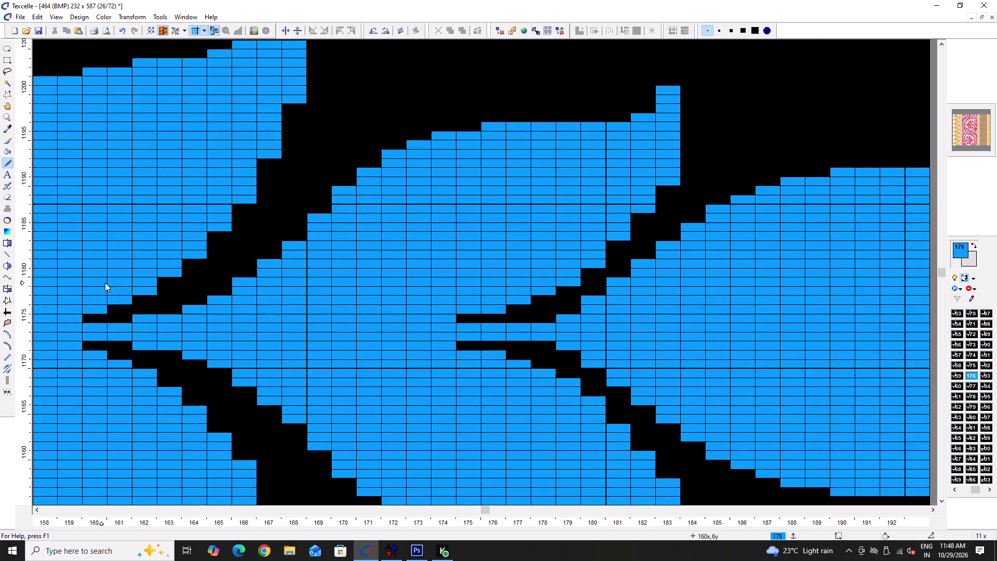
ctrl+scroll(105, 283, up, 2)
click(221, 305)
click(214, 311)
right_click(216, 300)
right_drag(217, 301, 233, 303)
click(258, 304)
click(290, 286)
click(328, 257)
click(331, 257)
click(319, 262)
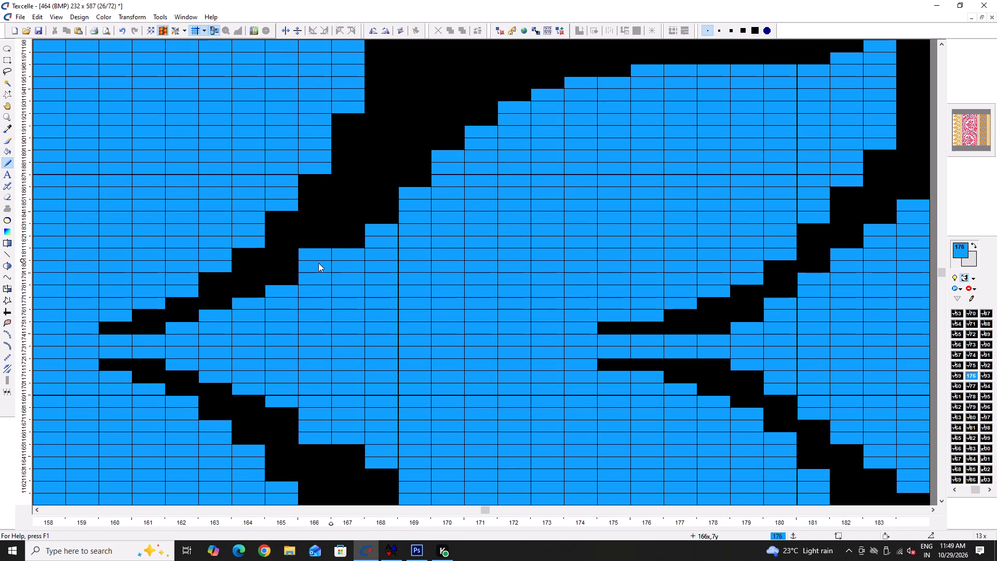
right_click(308, 252)
right_click(308, 252)
right_click(308, 252)
Smooth the middle curve of that leaf pair's upper edge by adding a pixel to each step and trimming excess.
click(352, 238)
click(390, 213)
click(420, 172)
click(428, 178)
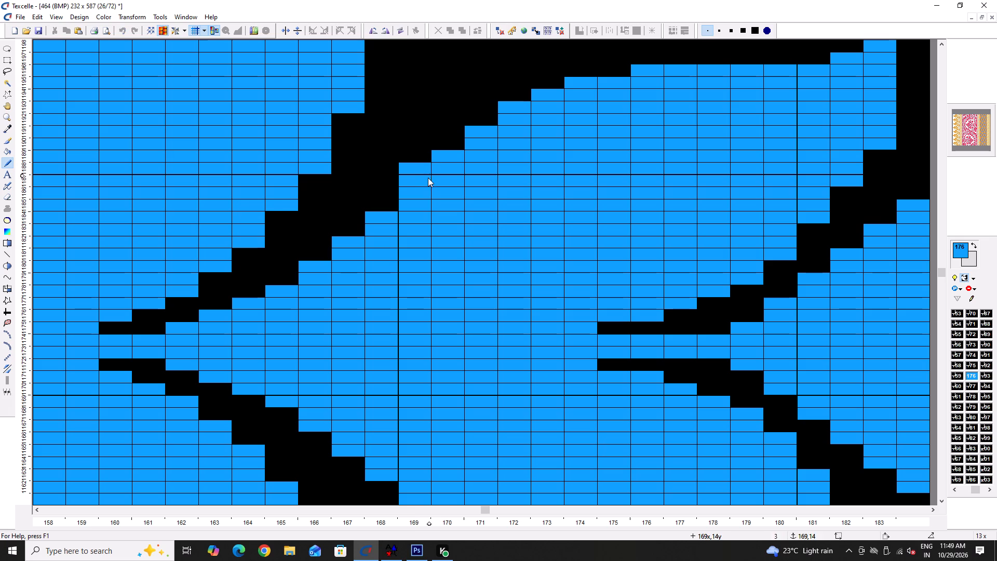
right_click(413, 166)
right_click(413, 167)
click(453, 142)
click(481, 116)
click(524, 90)
click(555, 81)
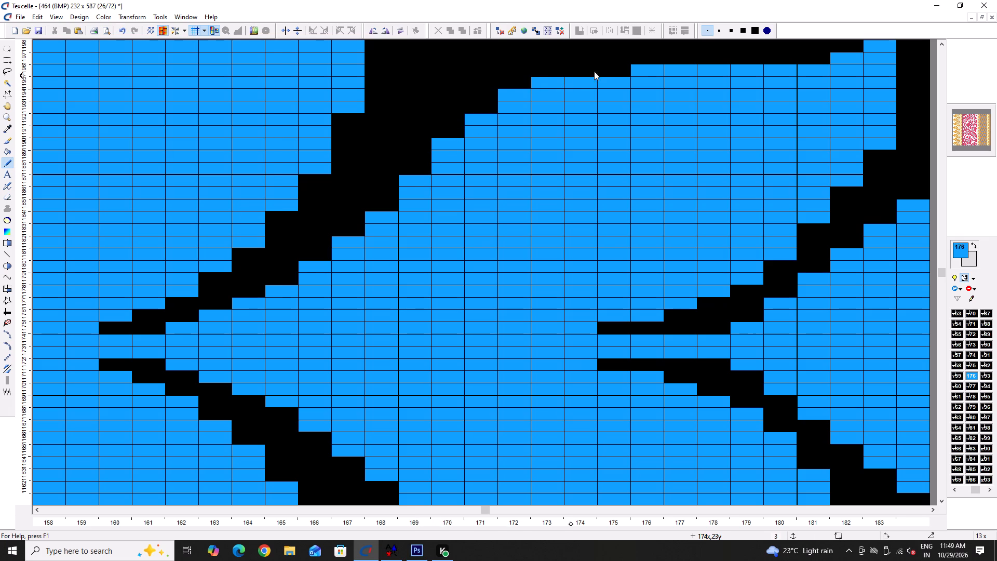
Redraw the flat outer part of the pair's upper edge as a gradual rise and lengthen its pointed tip.
drag(613, 68, 652, 68)
ctrl+scroll(290, 168, down, 5)
ctrl+scroll(373, 148, up, 4)
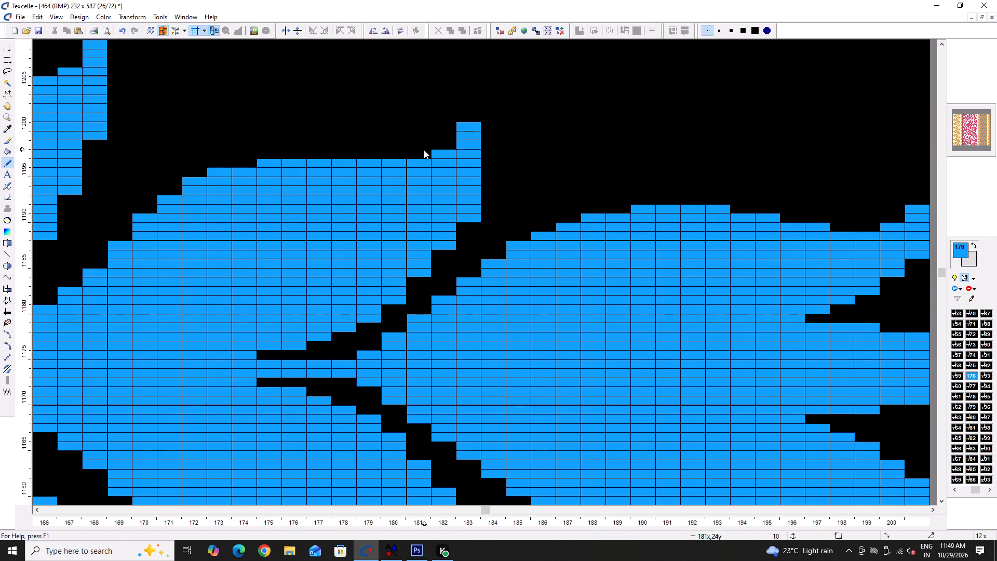
drag(332, 148, 418, 152)
right_drag(369, 146, 327, 147)
right_click(327, 147)
drag(419, 143, 428, 143)
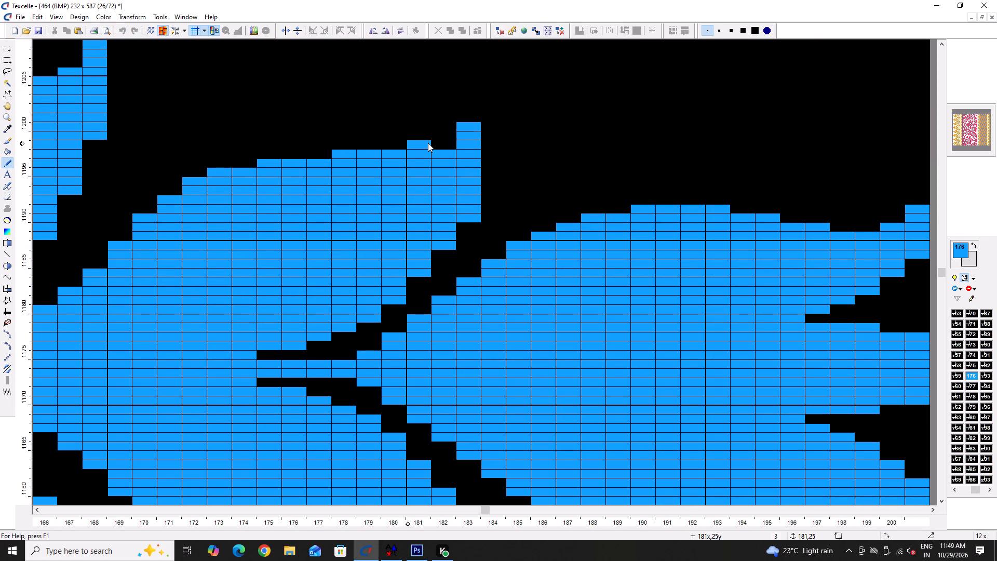
drag(428, 143, 454, 140)
drag(465, 121, 467, 108)
click(447, 135)
click(447, 138)
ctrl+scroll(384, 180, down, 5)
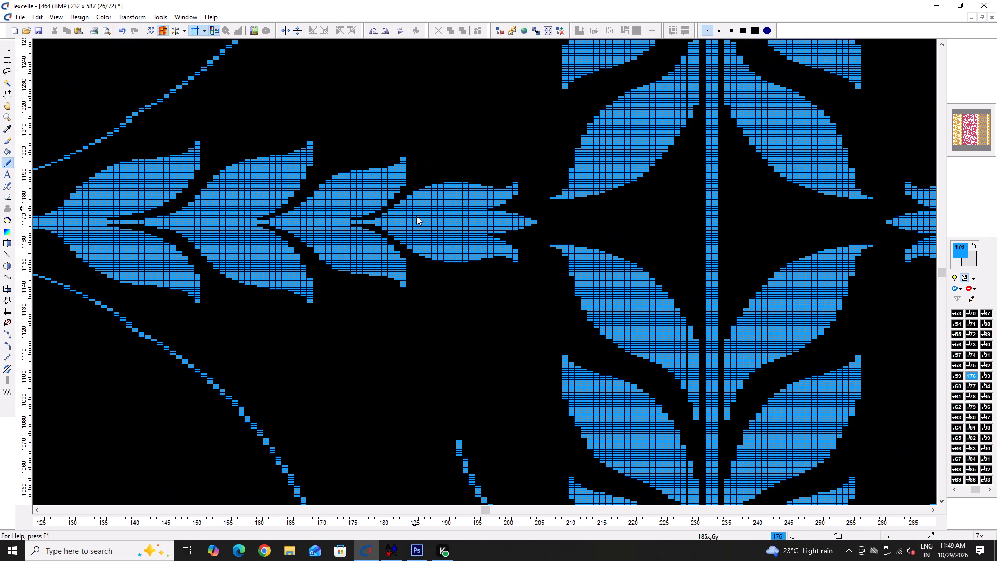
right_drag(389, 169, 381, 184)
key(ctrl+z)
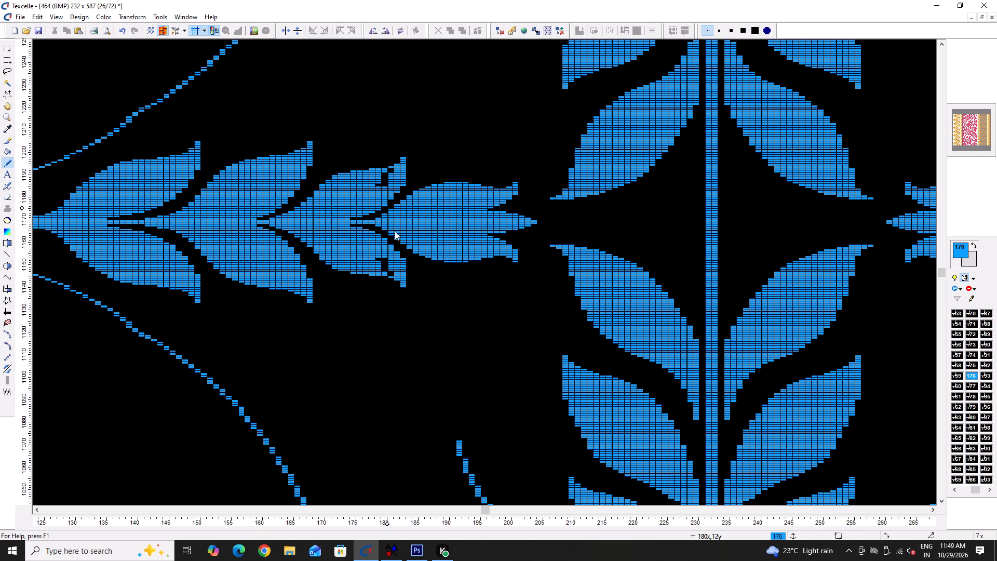
Refine the lower leaf of the pair by adjusting its outer tip and filling the steps along its lower edge.
double_click(403, 289)
click(405, 288)
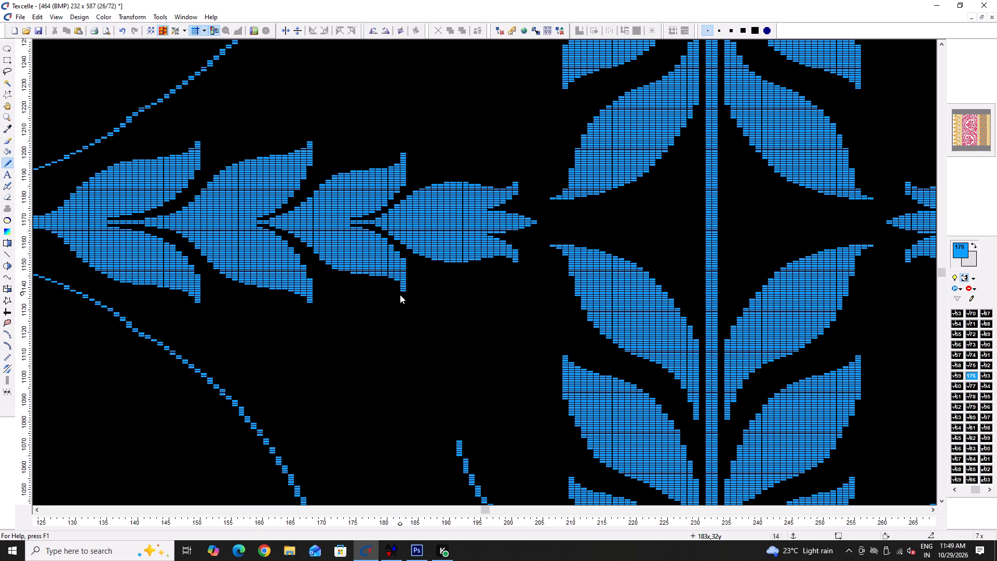
ctrl+scroll(399, 295, up, 3)
right_drag(413, 276, 412, 281)
right_click(412, 282)
right_click(412, 283)
ctrl+scroll(406, 276, up, 2)
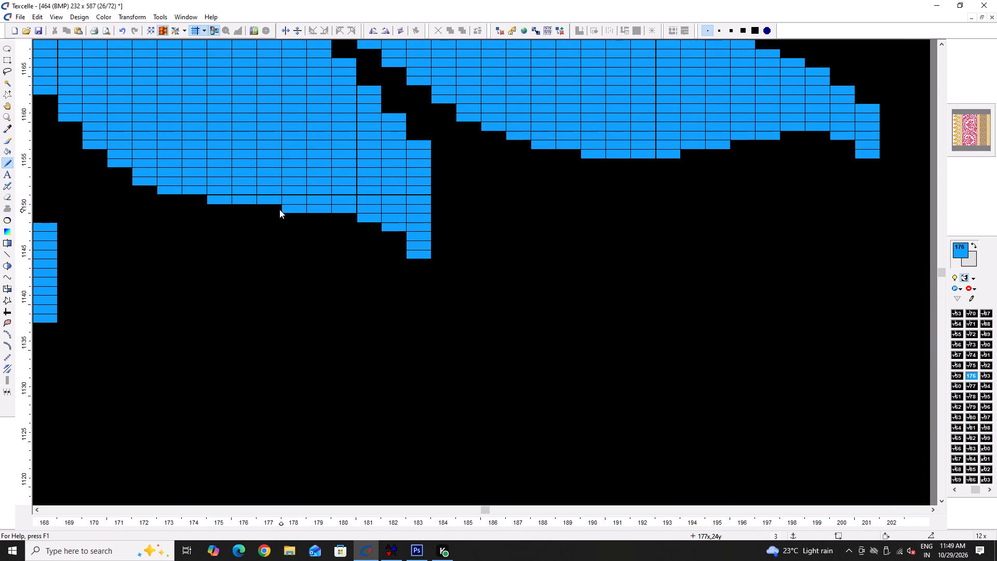
click(274, 207)
click(339, 218)
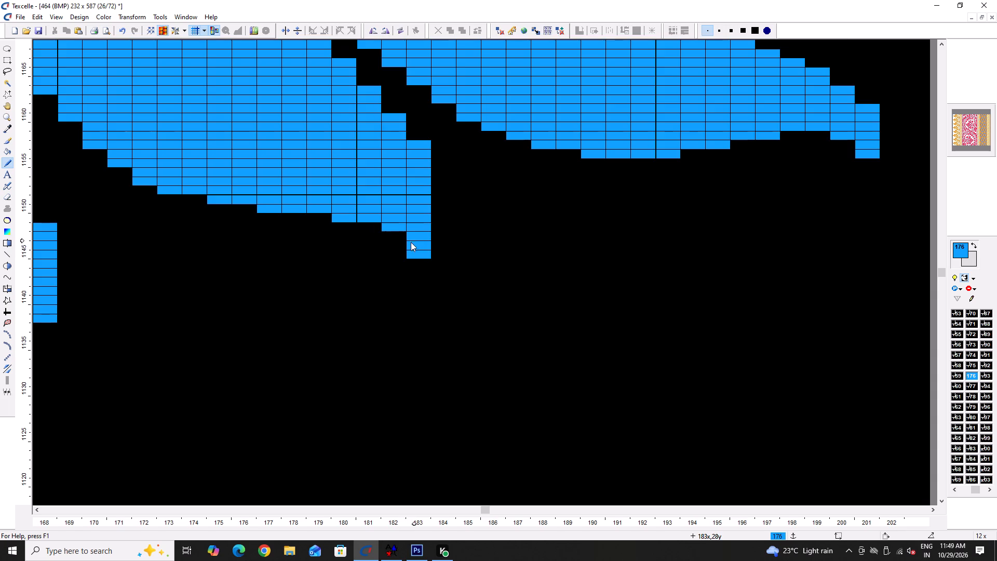
Fill the dip in the end bud's upper edge with blue pixels and refine the outer tip into a longer point.
ctrl+scroll(377, 252, down, 7)
ctrl+scroll(242, 183, up, 2)
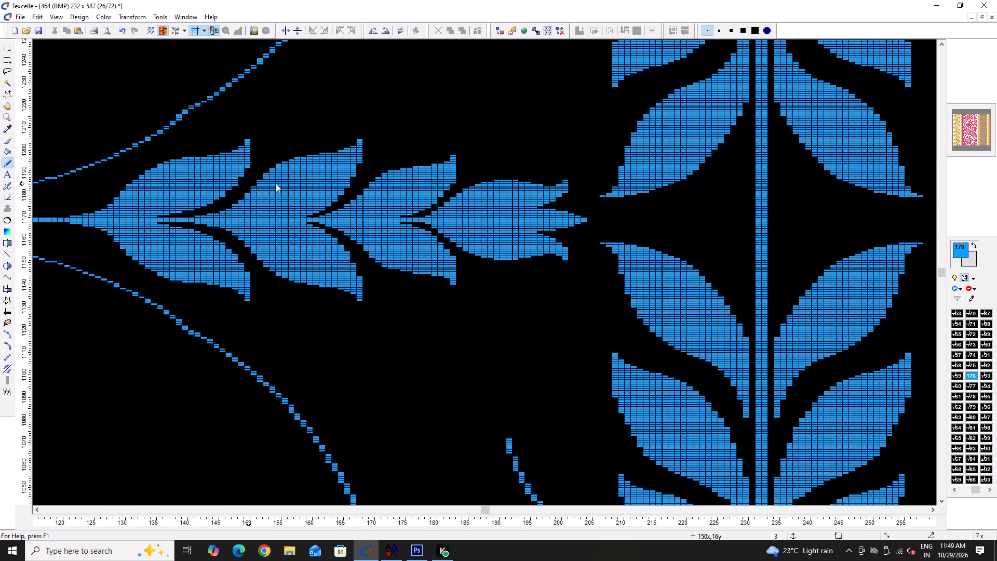
ctrl+scroll(369, 180, up, 5)
ctrl+scroll(271, 284, down, 5)
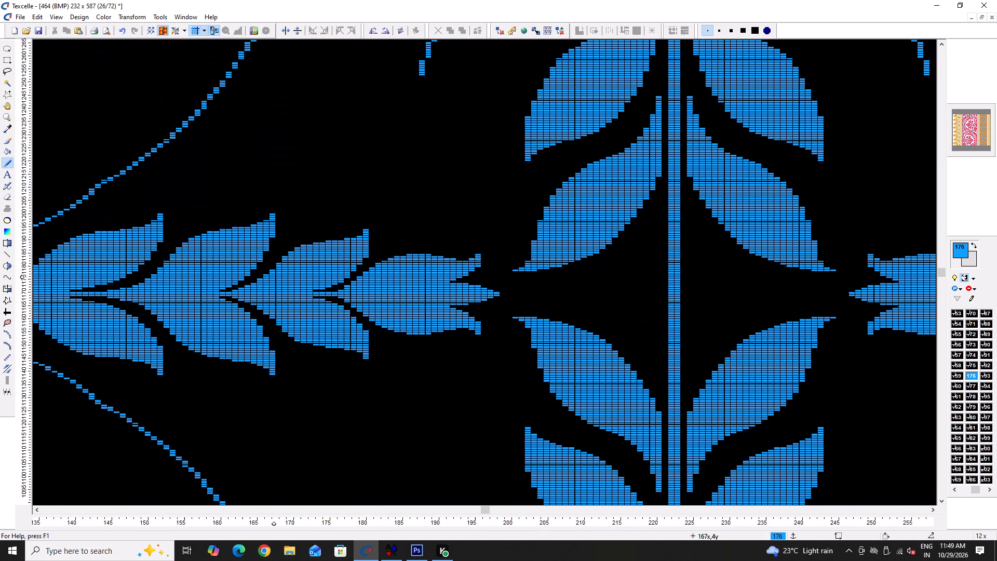
ctrl+scroll(91, 280, down, 2)
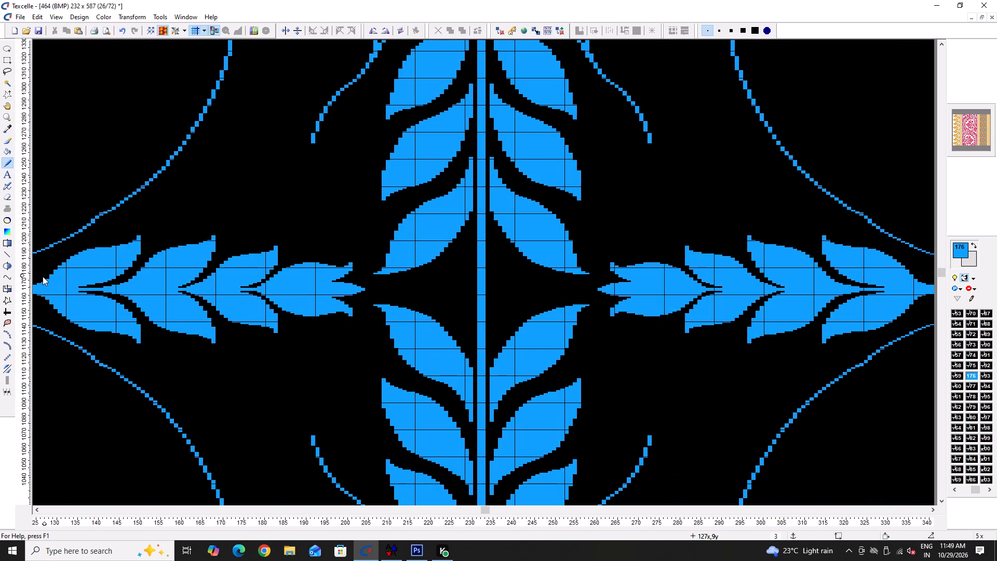
ctrl+scroll(43, 276, up, 1)
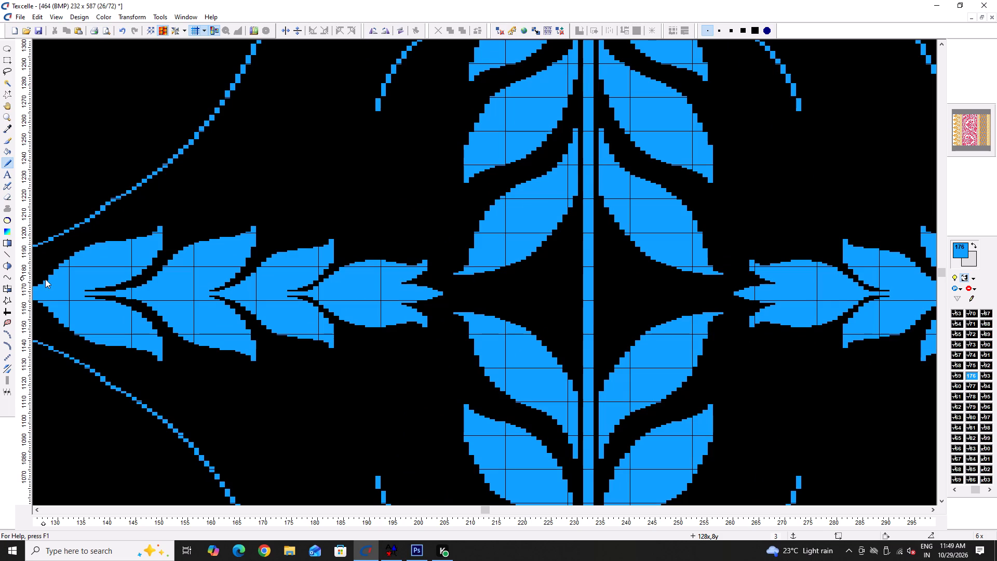
ctrl+scroll(450, 272, up, 7)
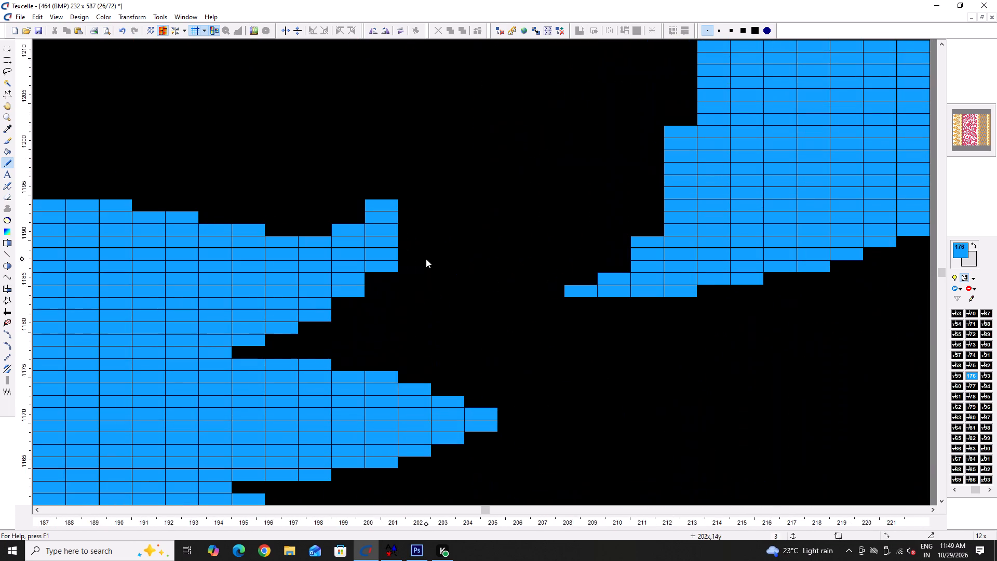
click(385, 194)
drag(313, 233, 264, 236)
drag(272, 236, 278, 236)
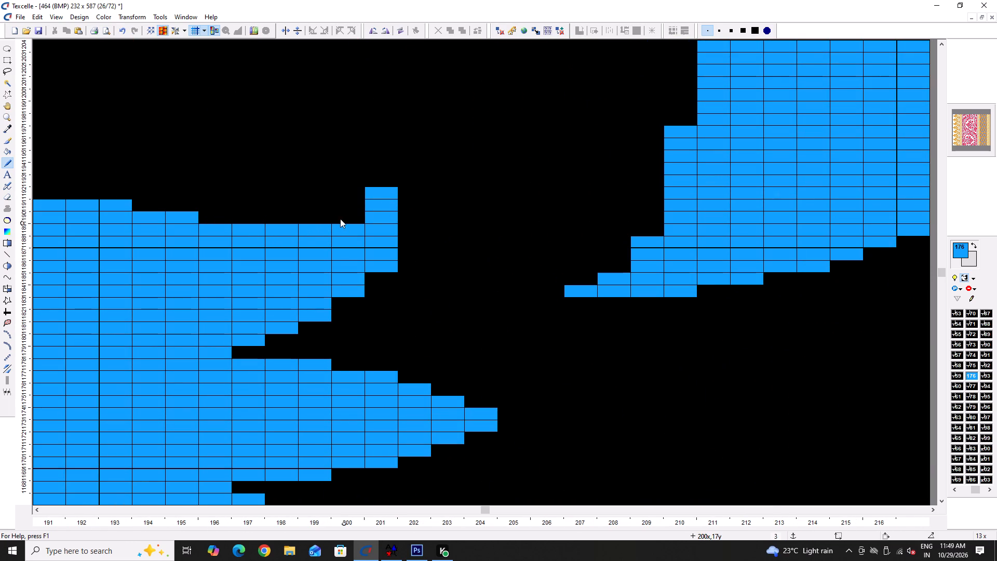
double_click(358, 218)
click(383, 173)
click(376, 185)
right_click(382, 169)
Add pixels to the outer-edge steps of the central stem's second leaf above the horizontal sprigs, trimming the excess.
ctrl+scroll(376, 242, down, 2)
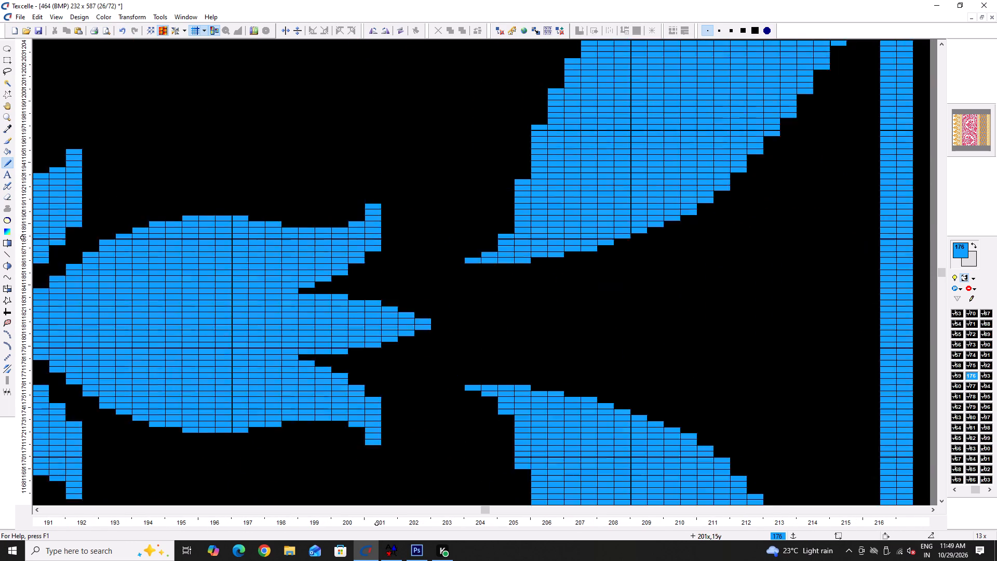
ctrl+scroll(376, 245, down, 4)
ctrl+scroll(273, 320, down, 4)
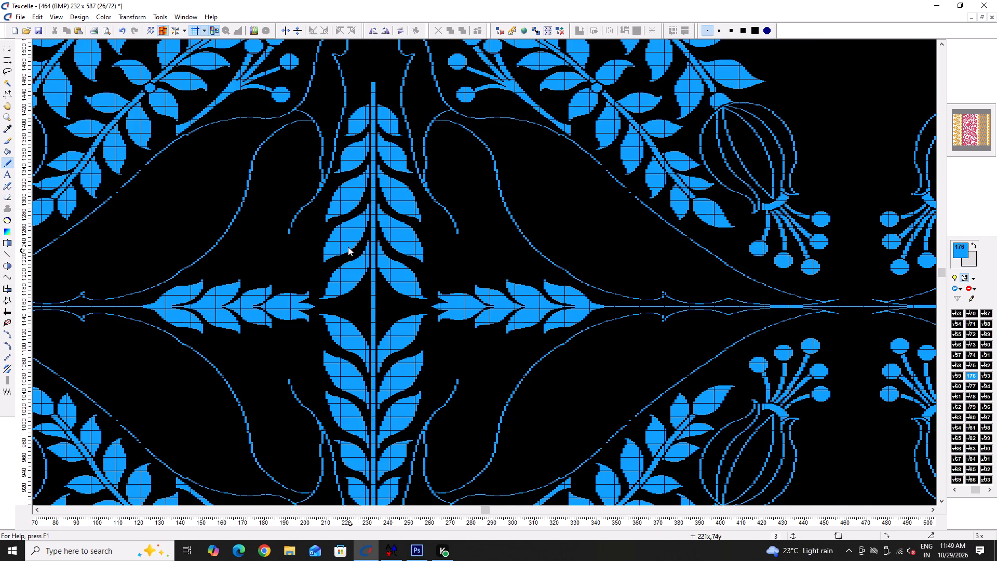
ctrl+scroll(340, 229, up, 9)
drag(178, 389, 179, 395)
click(203, 325)
drag(223, 269, 223, 285)
click(223, 287)
right_click(221, 270)
right_click(221, 270)
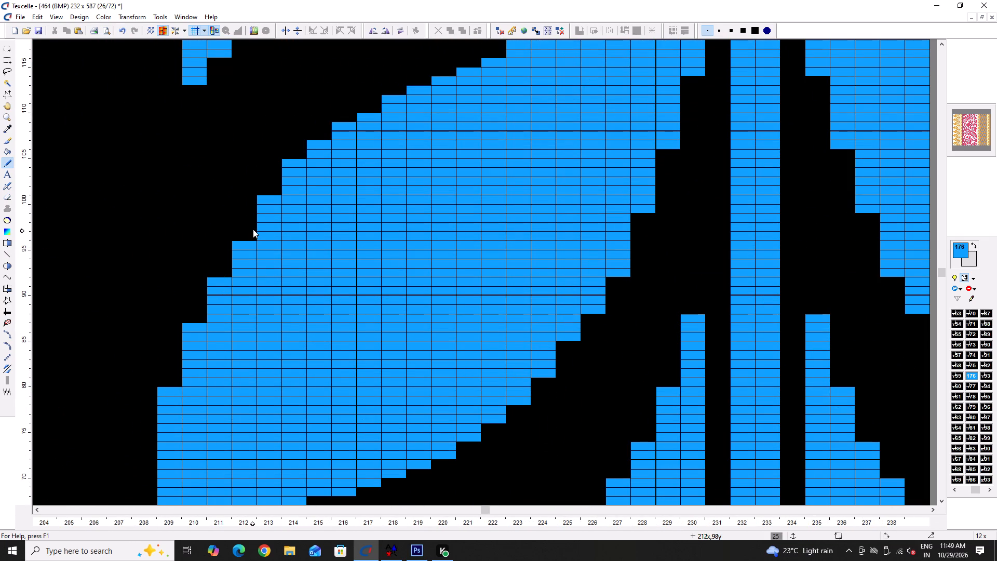
Extend the steps along that leaf's outer curve and fill the edge below to form an even slope.
drag(252, 230, 251, 237)
click(284, 186)
double_click(226, 277)
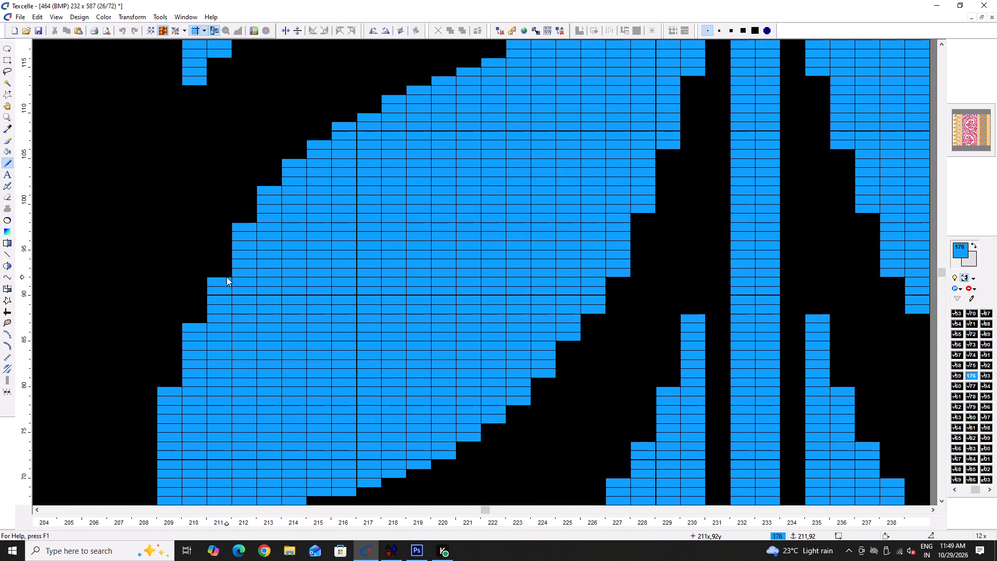
click(227, 274)
click(198, 323)
click(198, 319)
click(200, 313)
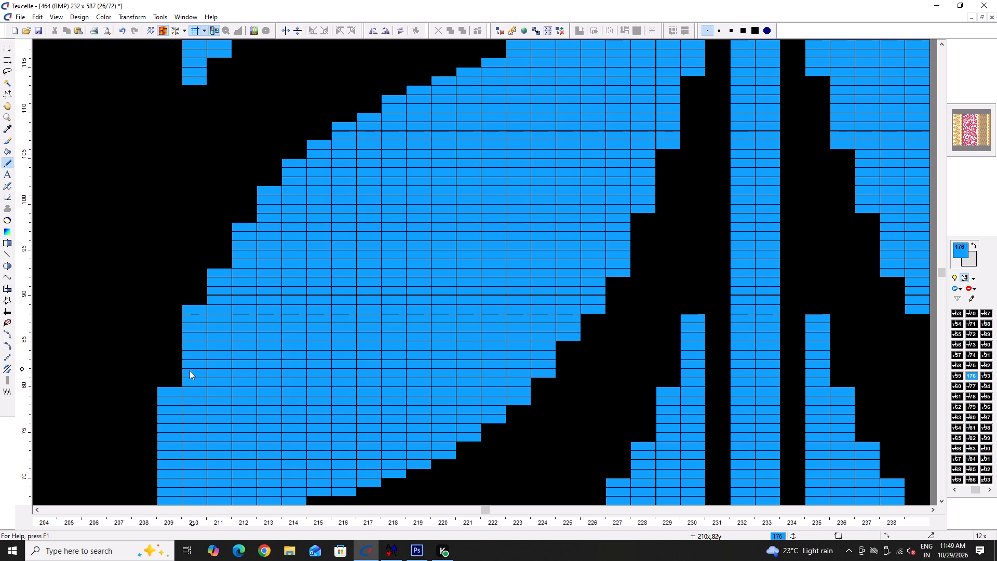
drag(177, 371, 174, 413)
Smooth the underside of the berry branch where the lowest berry's curved stalk joins the thick stem.
ctrl+scroll(173, 387, down, 6)
ctrl+scroll(246, 308, up, 2)
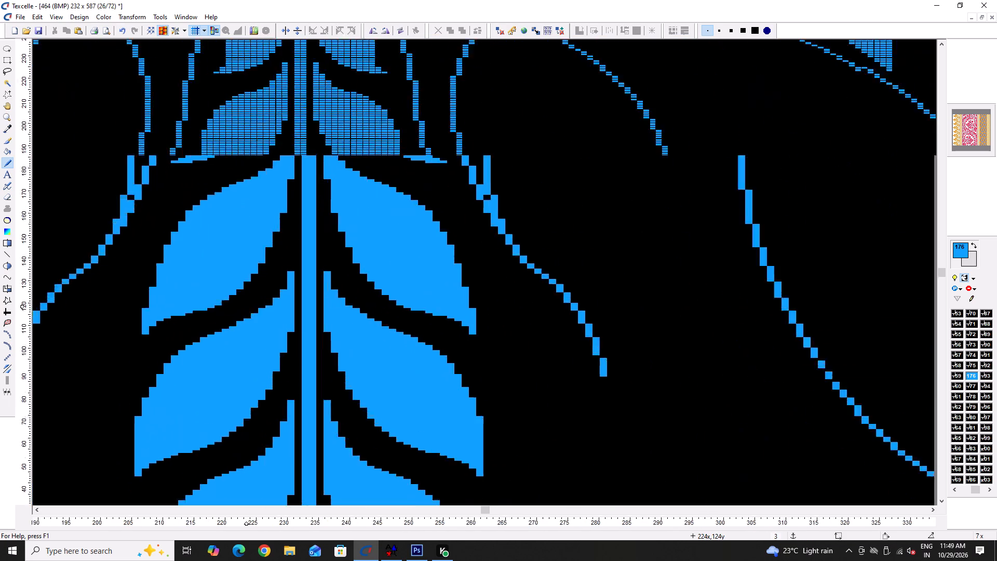
ctrl+scroll(246, 306, up, 3)
ctrl+scroll(161, 310, down, 5)
scroll(246, 260, up, 4)
ctrl+scroll(724, 343, up, 2)
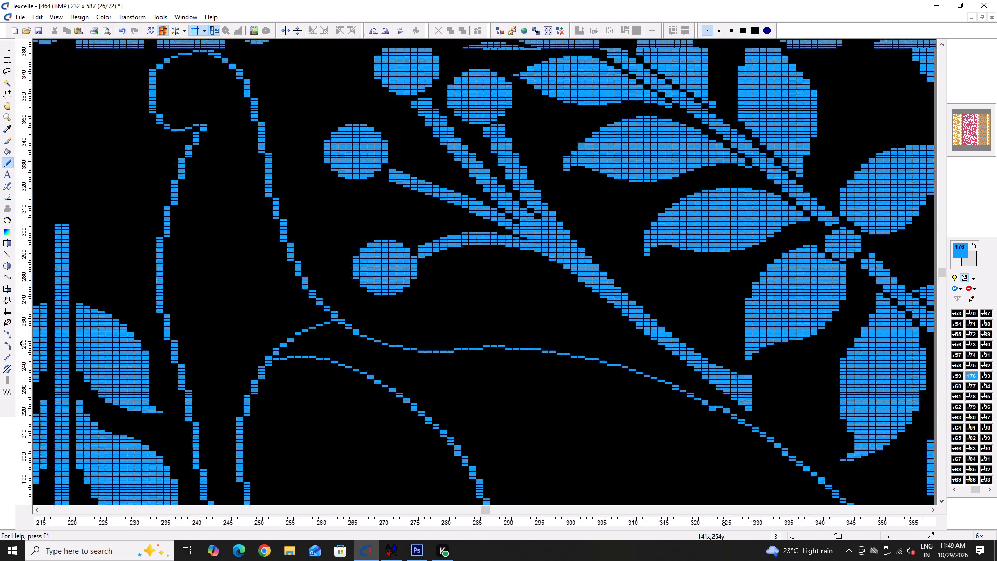
ctrl+scroll(724, 343, up, 3)
ctrl+scroll(399, 239, down, 1)
ctrl+scroll(318, 182, up, 2)
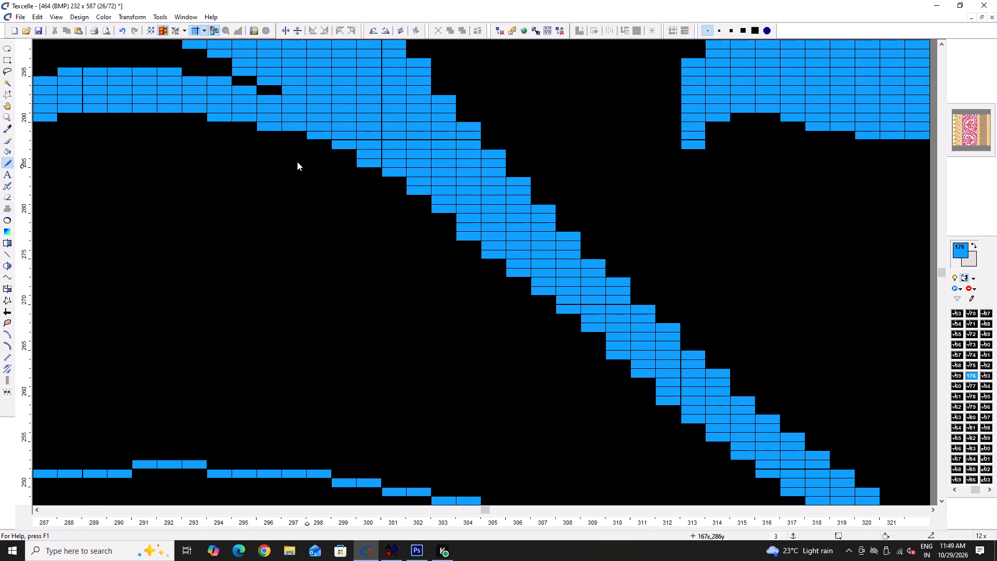
drag(203, 119, 198, 119)
drag(252, 126, 247, 130)
click(294, 133)
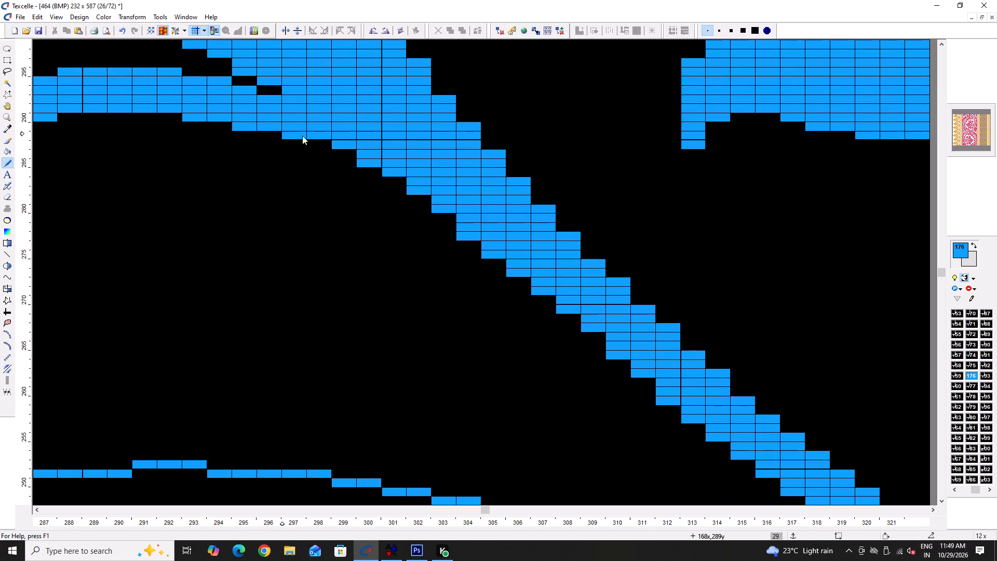
click(332, 146)
click(330, 146)
click(343, 152)
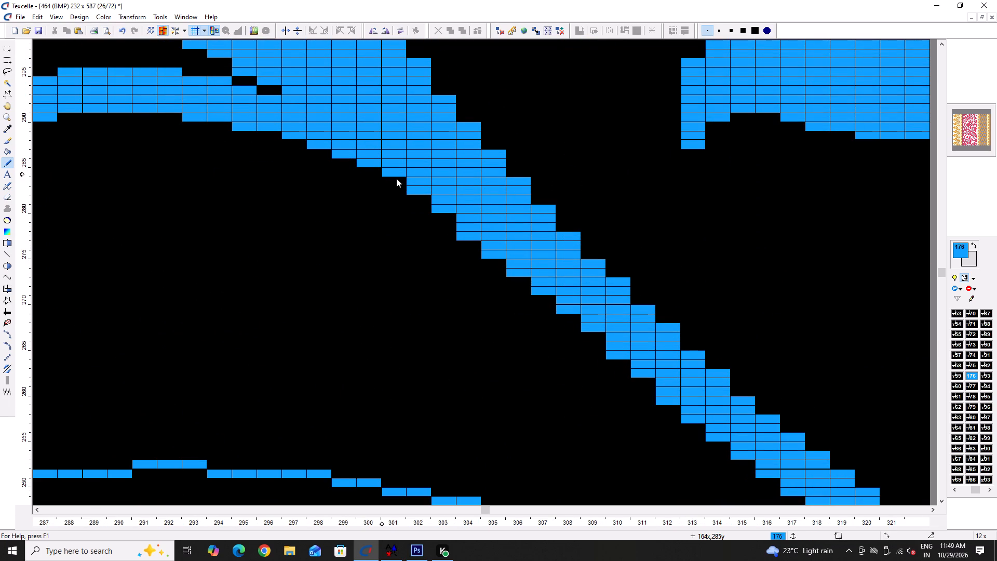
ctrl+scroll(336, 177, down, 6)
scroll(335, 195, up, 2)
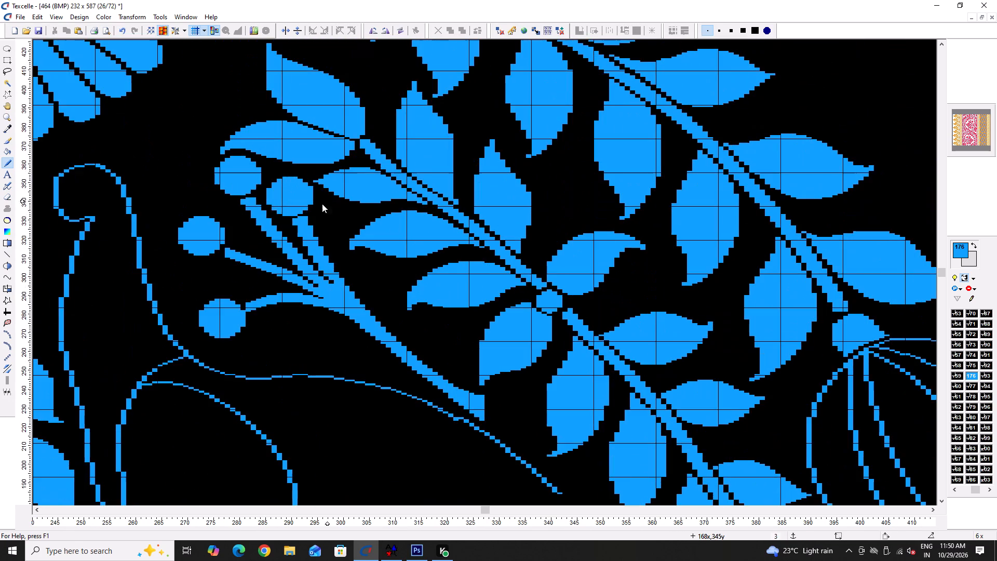
Extend the outer end of the straight berry stalk with blue 176 pixels toward the second-lowest berry.
ctrl+scroll(236, 253, up, 6)
drag(200, 262, 199, 276)
click(201, 253)
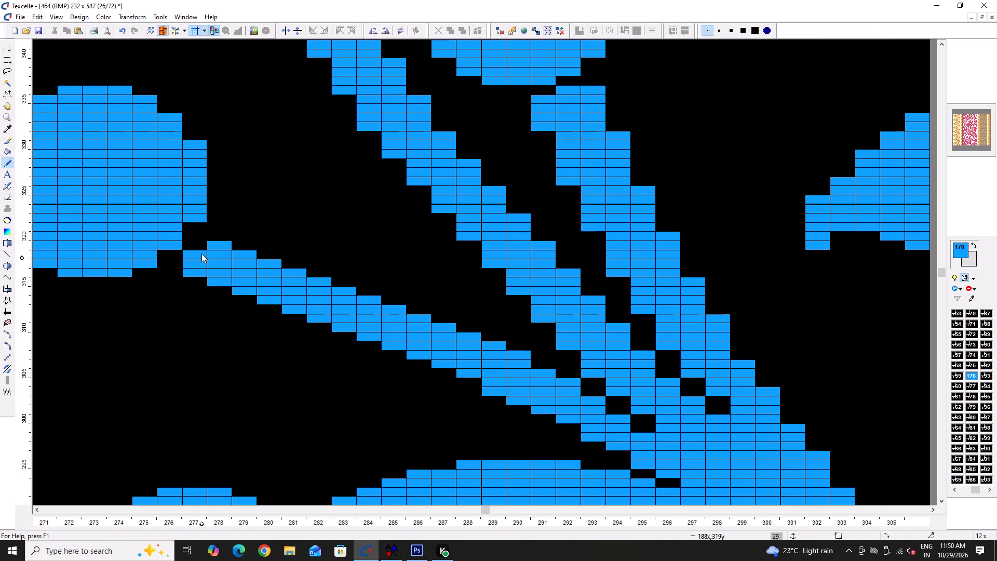
ctrl+scroll(244, 255, down, 4)
ctrl+scroll(356, 232, up, 2)
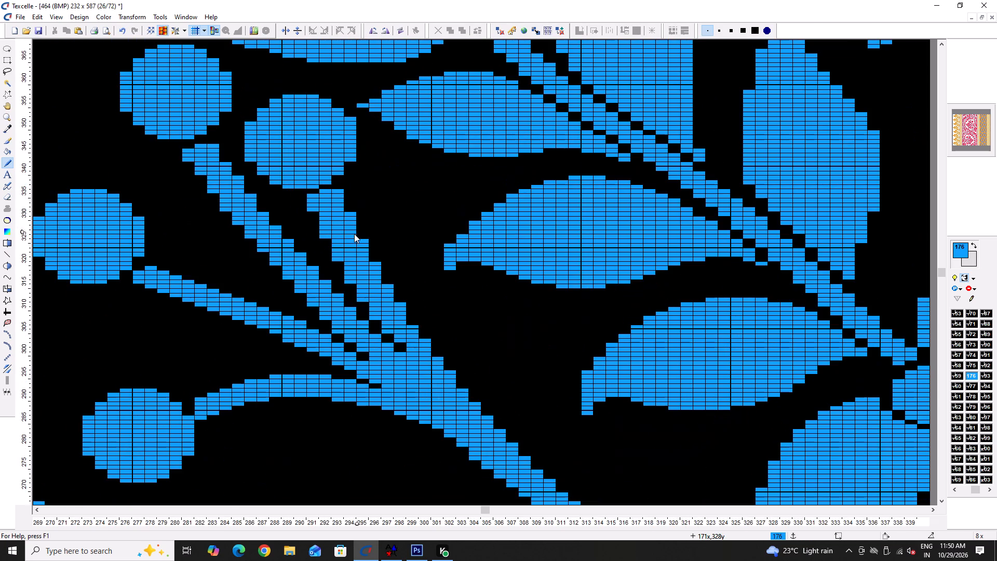
Reshape the tip of the lowest berry's curved stalk, trimming its blunt end and adding blue pixels toward the berry.
ctrl+scroll(329, 258, down, 1)
ctrl+scroll(242, 361, up, 6)
right_click(239, 359)
right_click(241, 351)
click(226, 320)
click(228, 330)
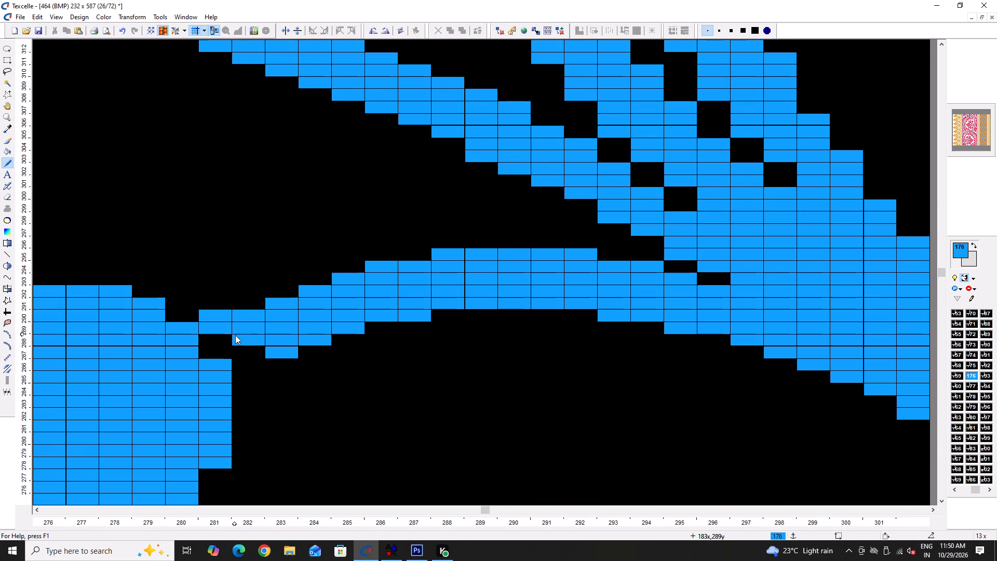
double_click(257, 349)
ctrl+scroll(240, 343, down, 6)
ctrl+scroll(240, 341, up, 5)
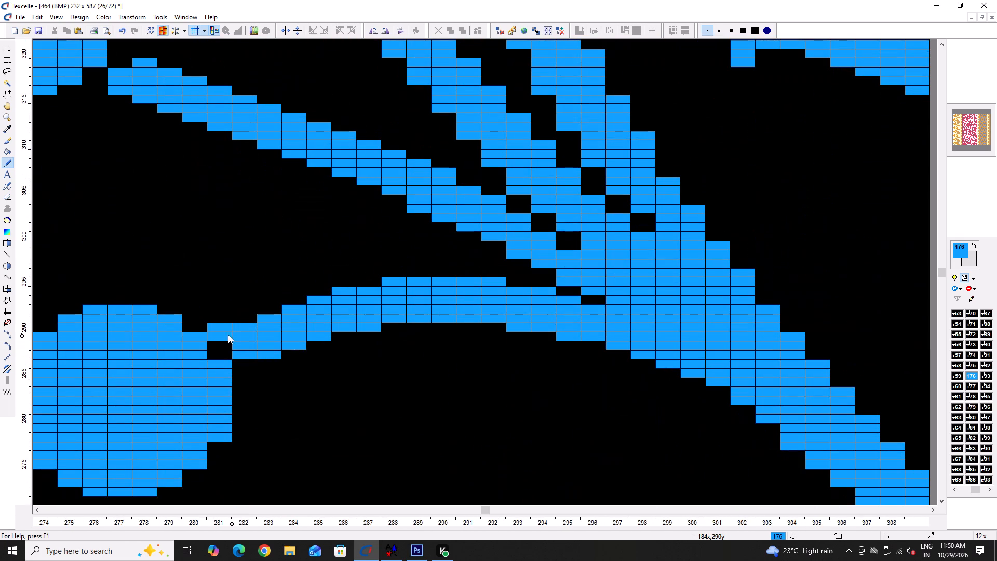
right_drag(224, 335, 219, 338)
right_click(207, 329)
right_click(237, 352)
ctrl+scroll(201, 340, down, 6)
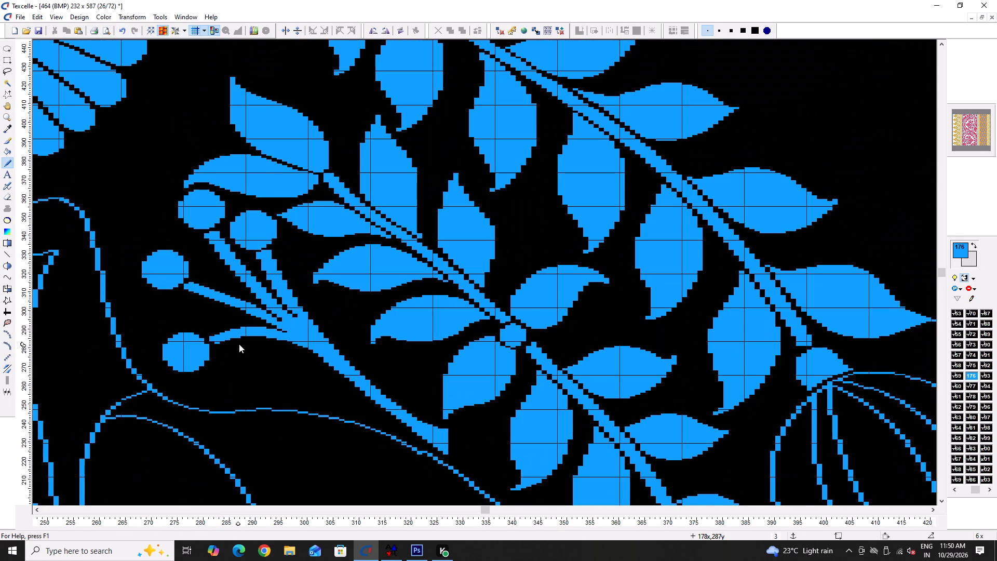
Close the gap in the thin outline above the horizontal centre stem, just before its small hooked peak.
scroll(239, 344, down, 3)
ctrl+scroll(465, 217, up, 6)
ctrl+scroll(410, 221, down, 7)
scroll(763, 262, up, 1)
scroll(813, 318, down, 4)
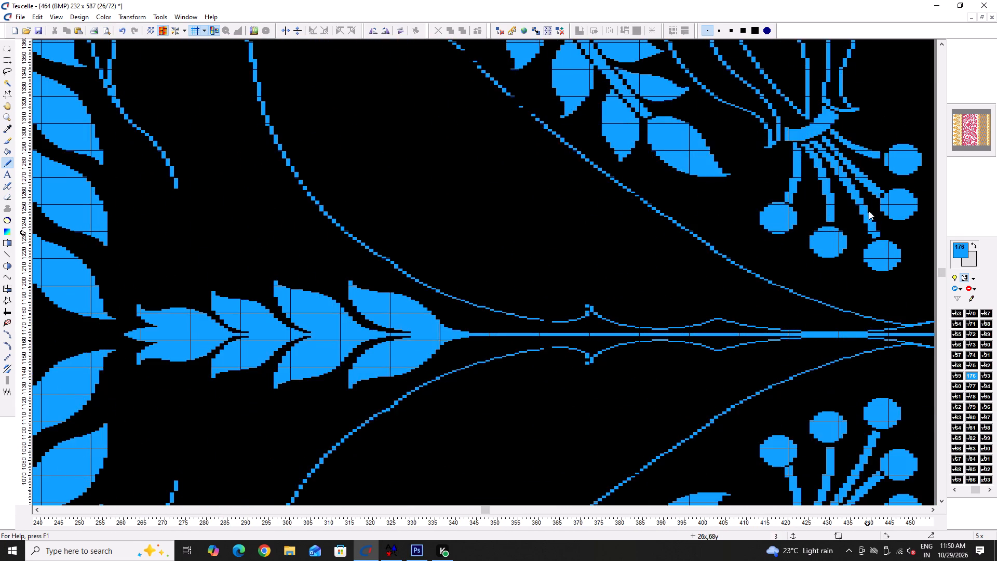
ctrl+scroll(872, 196, up, 4)
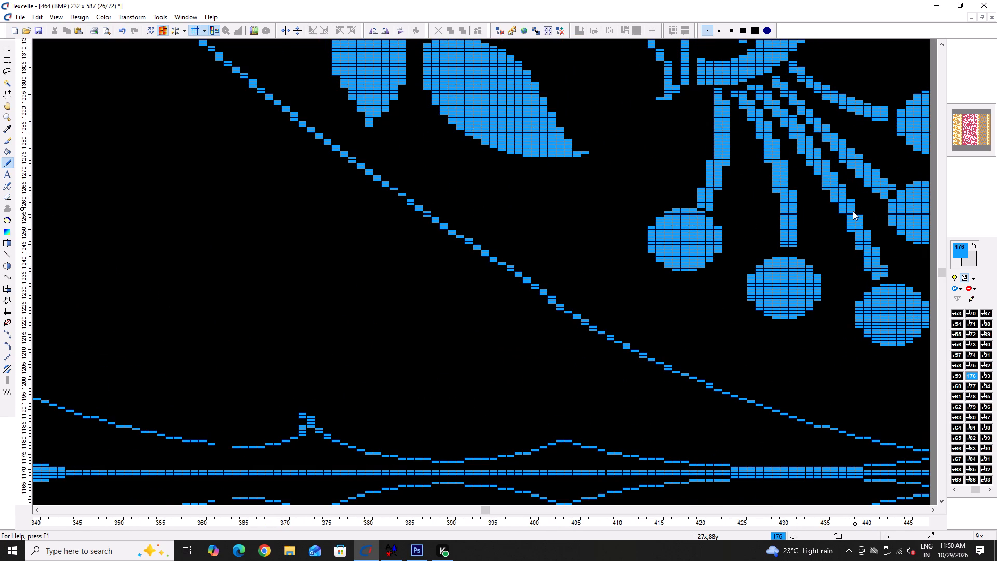
ctrl+scroll(449, 260, down, 5)
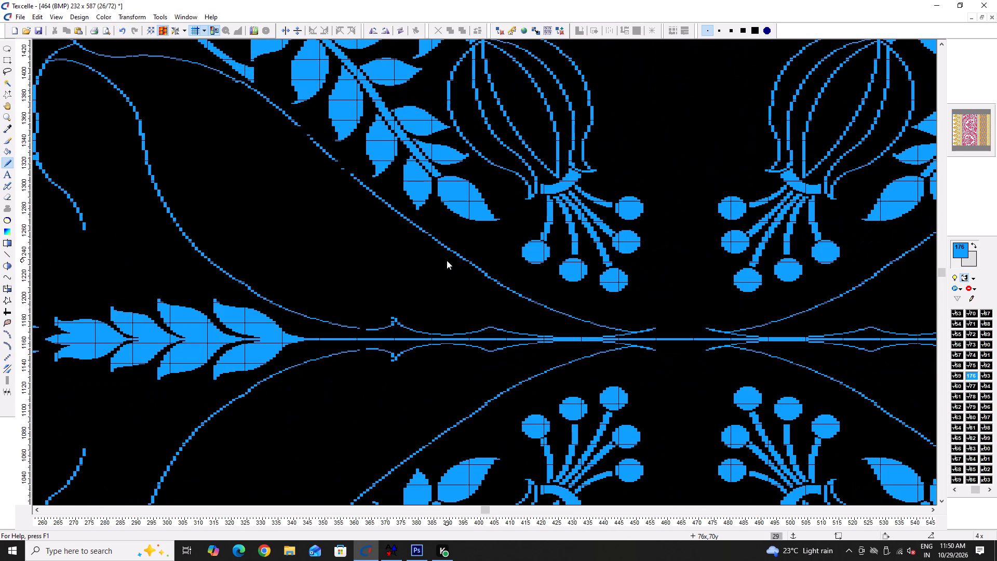
ctrl+scroll(393, 318, up, 8)
drag(208, 325, 246, 321)
ctrl+scroll(287, 314, down, 7)
Erase the hook and excess height from the small peak of that thin outline, leaving a plain point.
ctrl+scroll(335, 299, up, 8)
right_drag(327, 313, 323, 290)
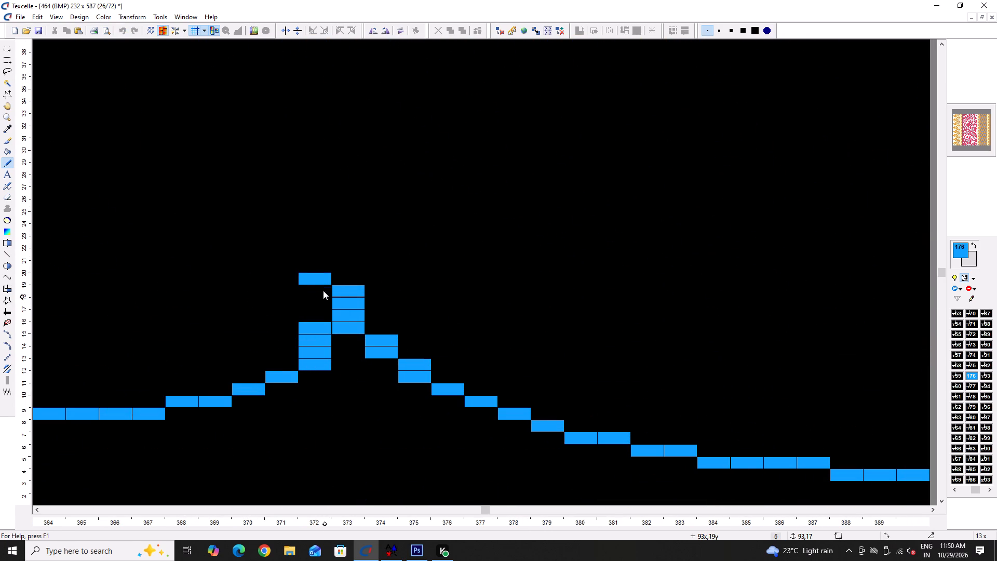
right_drag(323, 290, 328, 276)
right_drag(352, 301, 348, 290)
right_click(317, 325)
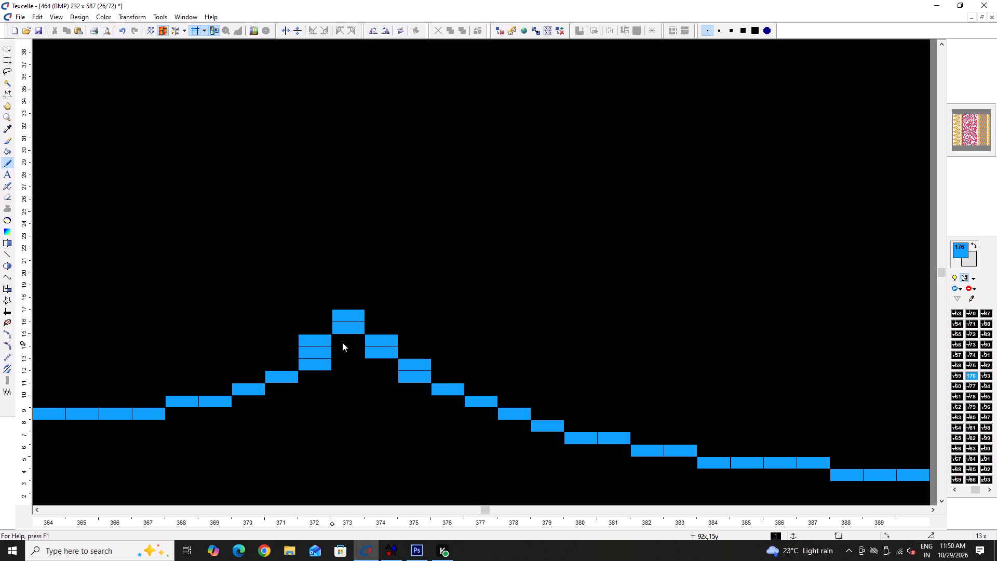
Add blue pixels along the upper outer edge of the second leaf from the tip on the diagonal stem's underside.
ctrl+scroll(326, 404, down, 6)
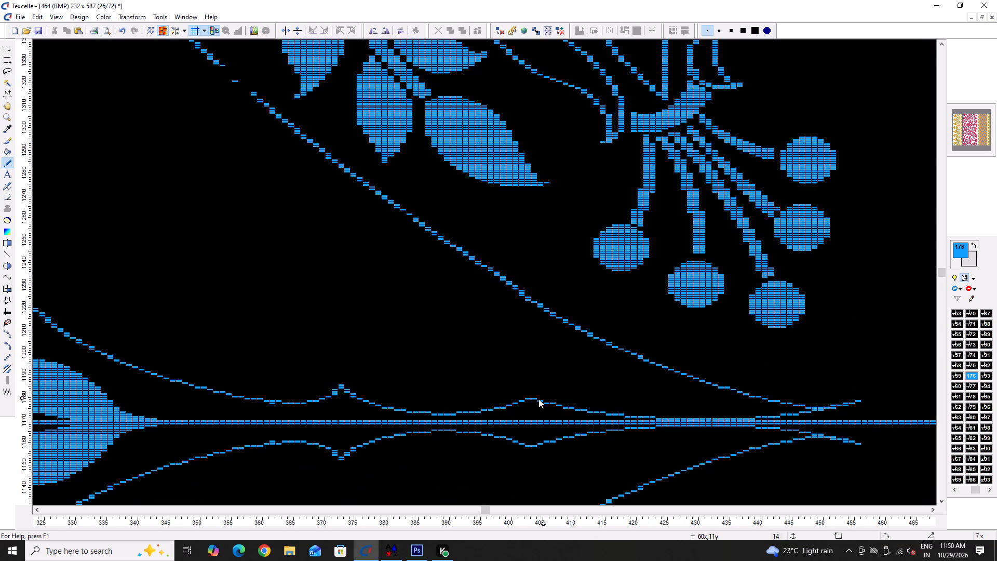
ctrl+scroll(634, 415, up, 3)
ctrl+scroll(455, 383, down, 5)
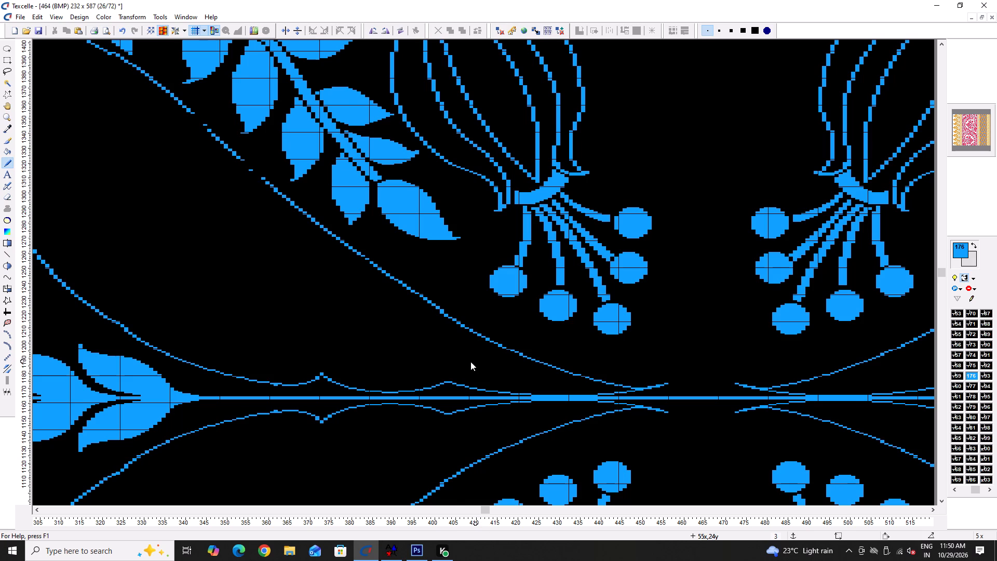
scroll(452, 320, up, 4)
scroll(401, 396, down, 3)
text(+++)
key(Left)
key(Up)
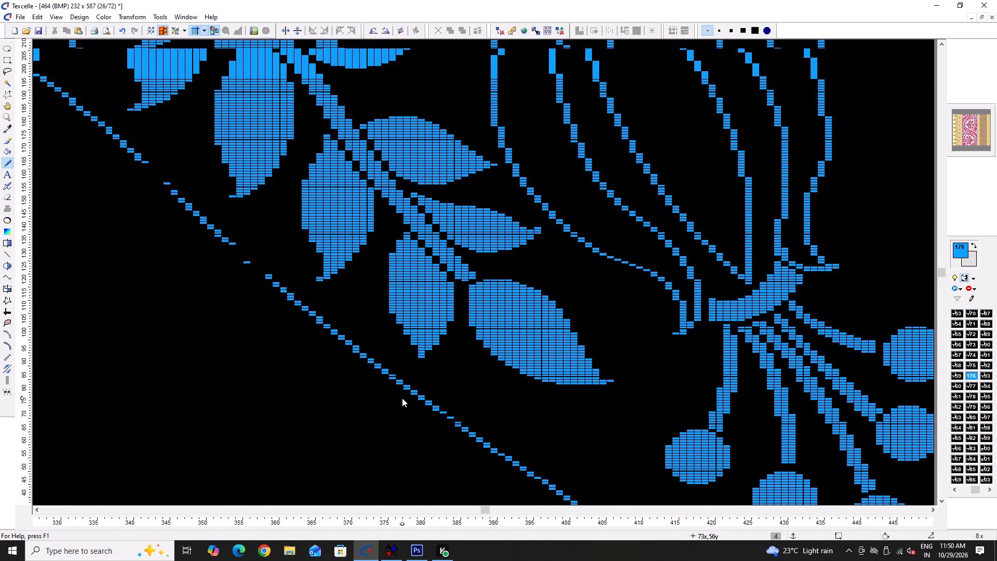
key(Up)
key(Up)
text(++)
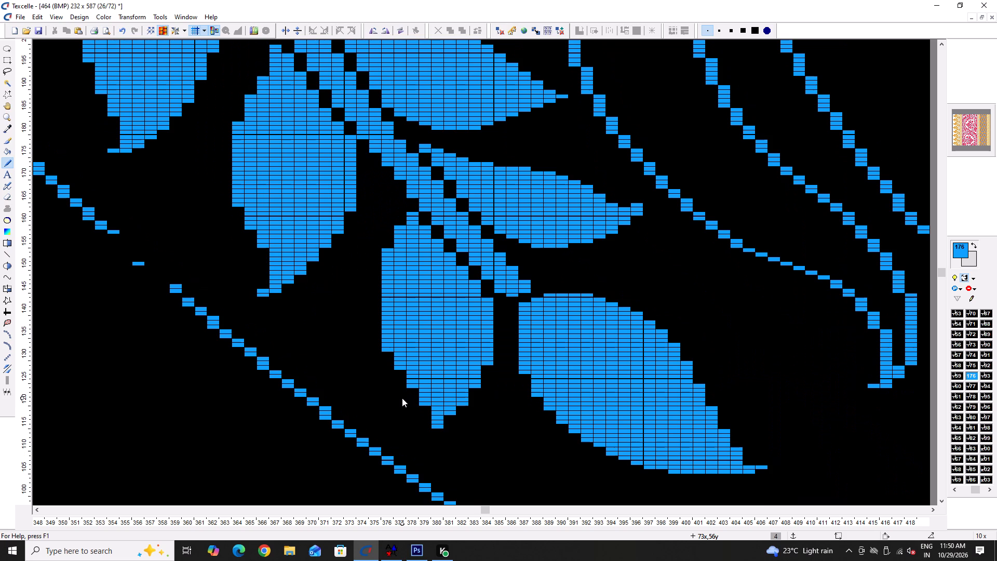
scroll(432, 383, up, 2)
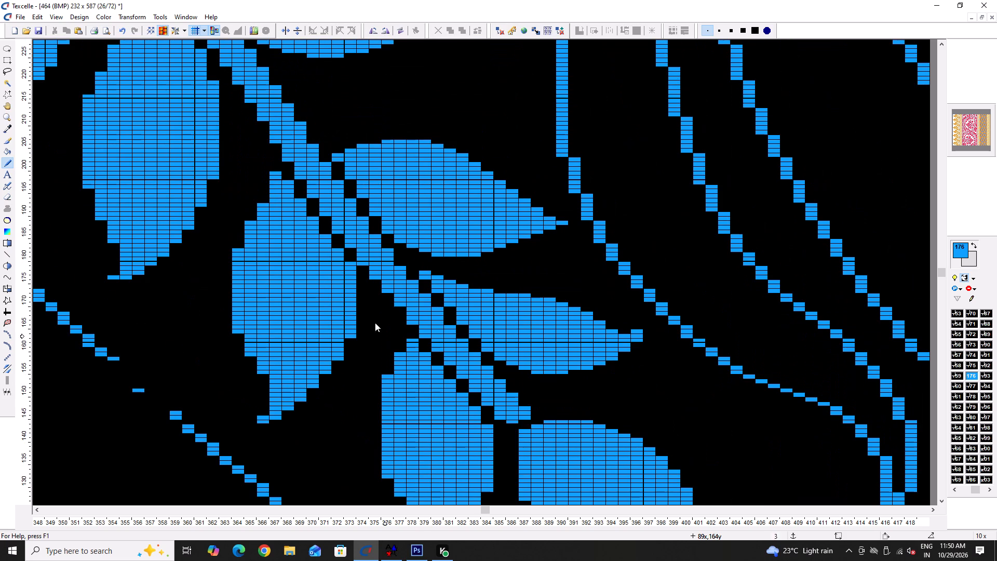
drag(275, 172, 275, 167)
click(275, 167)
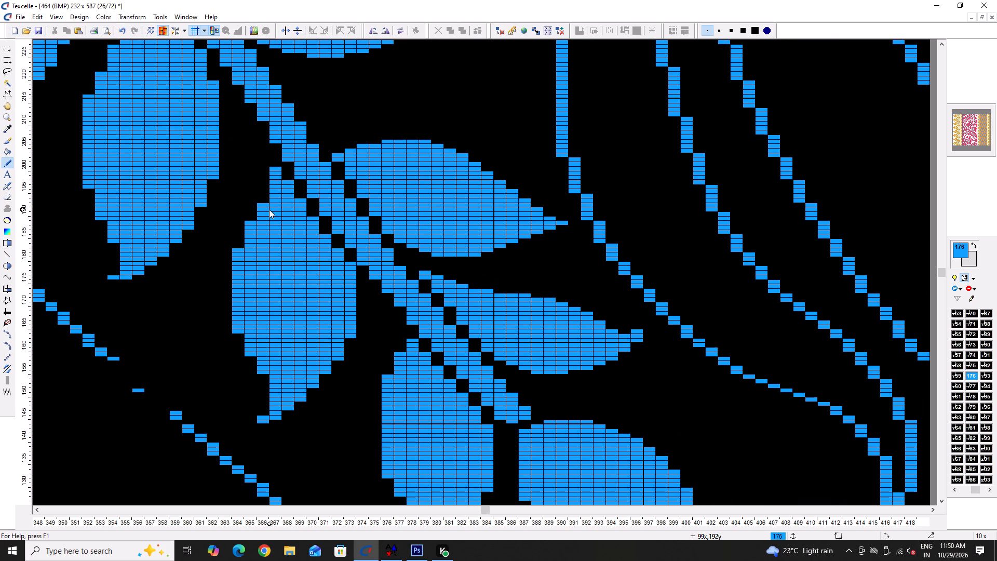
double_click(264, 197)
double_click(267, 190)
drag(256, 212, 254, 219)
click(254, 219)
drag(244, 236, 240, 249)
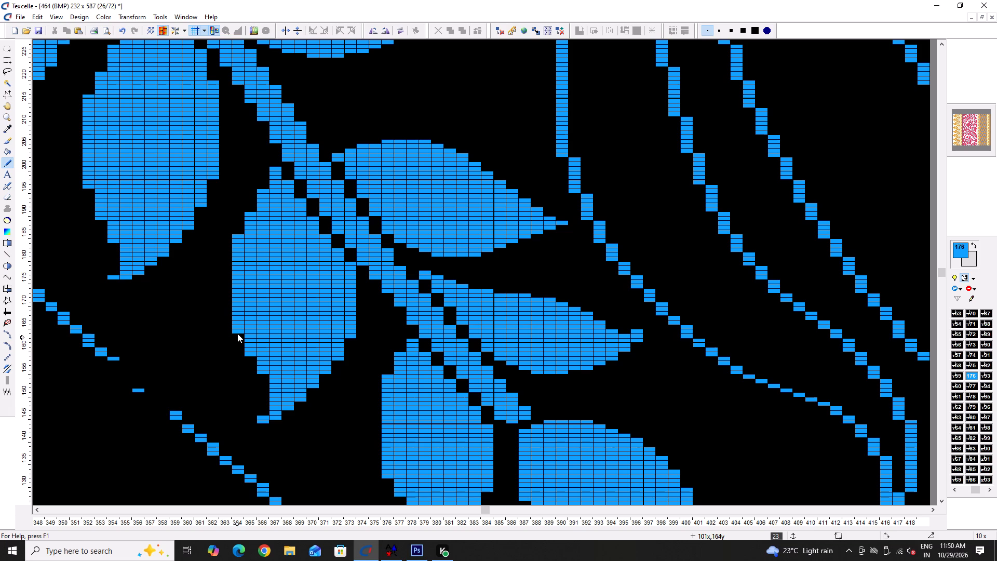
Trim the uneven steps along that leaf's lower outer edge so it tapers evenly toward the point.
right_click(237, 333)
right_click(238, 329)
right_click(251, 354)
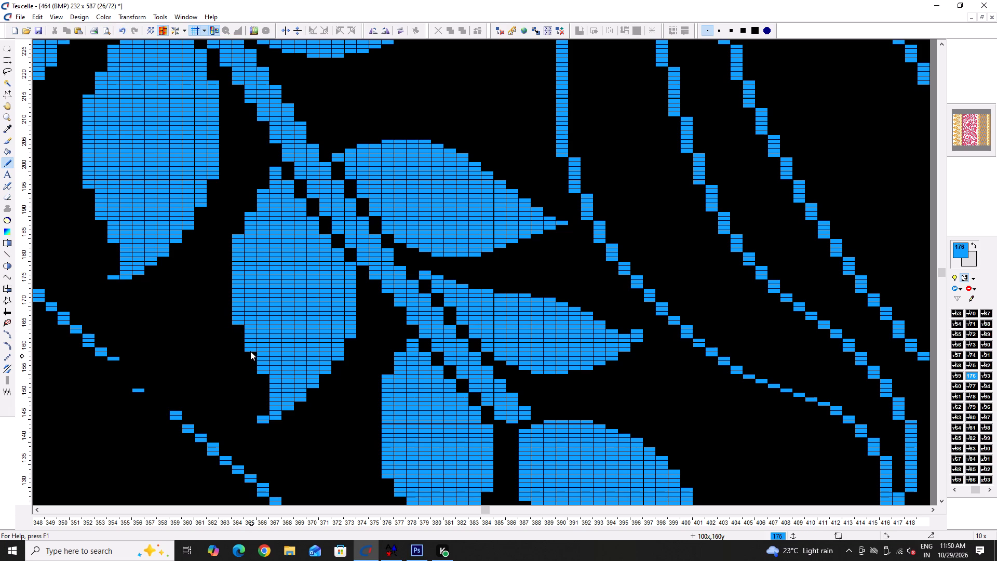
right_click(250, 350)
right_click(259, 370)
right_click(259, 370)
right_click(260, 368)
right_click(260, 367)
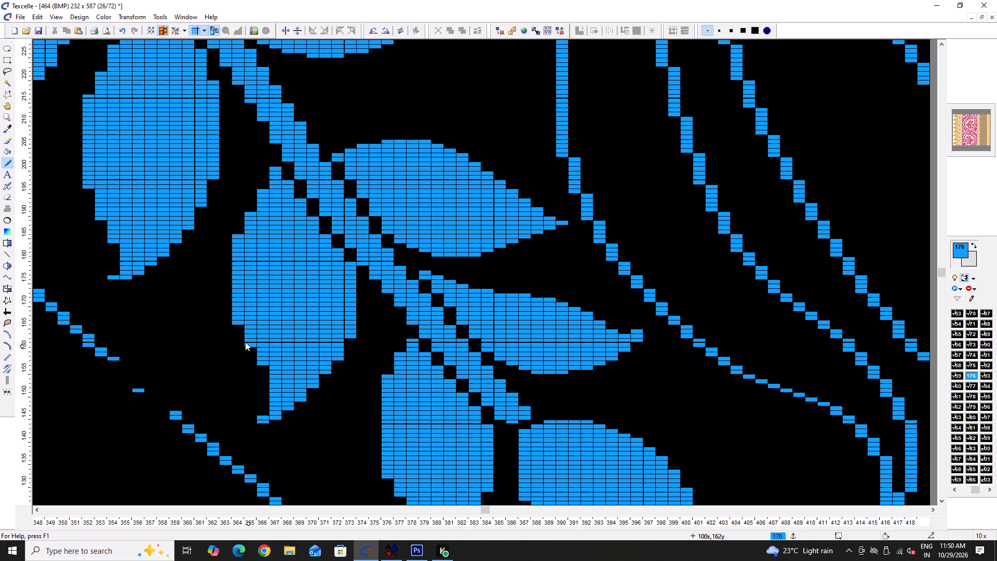
right_click(245, 341)
right_click(247, 345)
click(249, 340)
right_click(241, 322)
Trim the excess pixels from the shoulder of that leaf's inner edge beside the stem.
right_drag(350, 261, 351, 265)
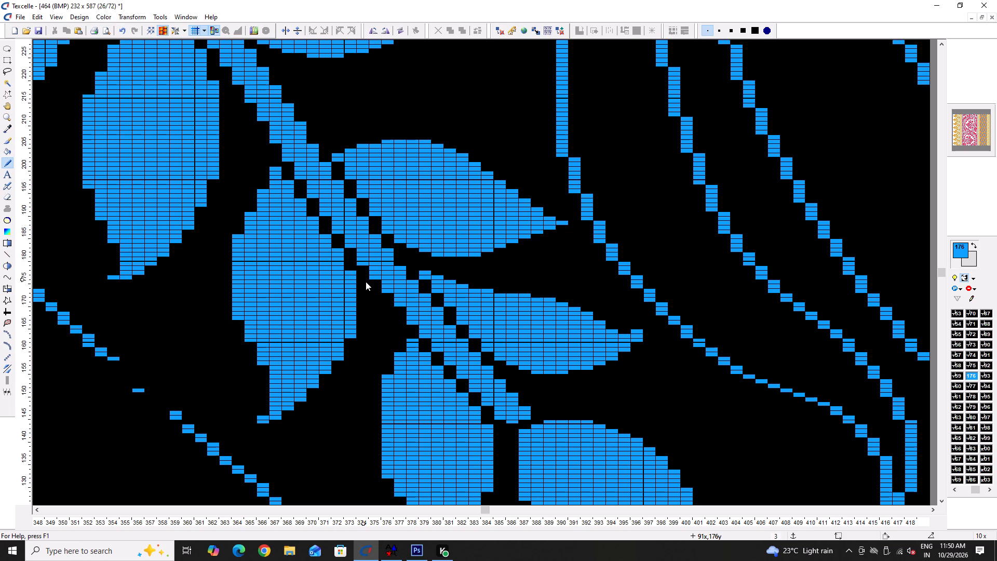
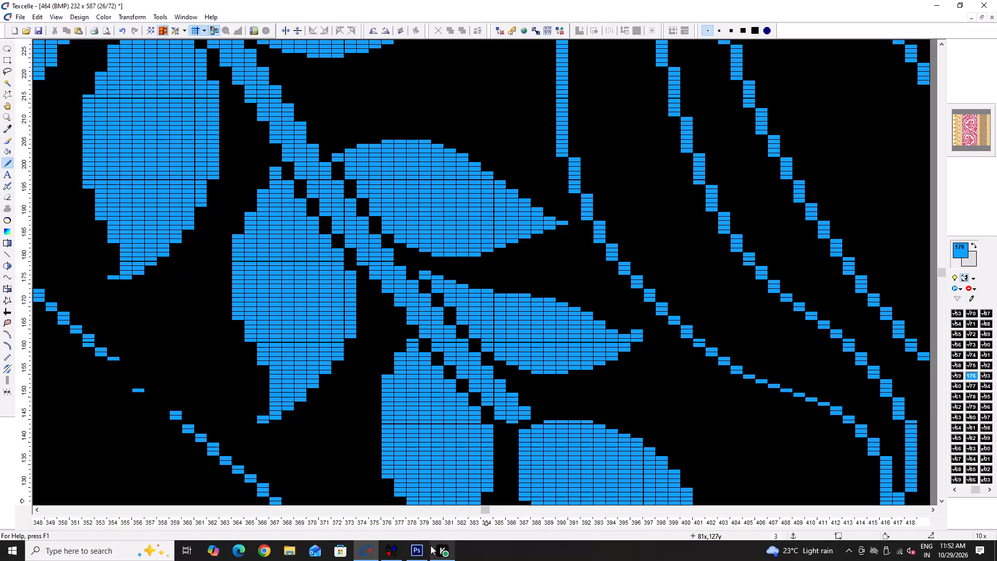
Check the Untitled-1 border layout in Photoshop, and return to Texcelle.
double_click(411, 549)
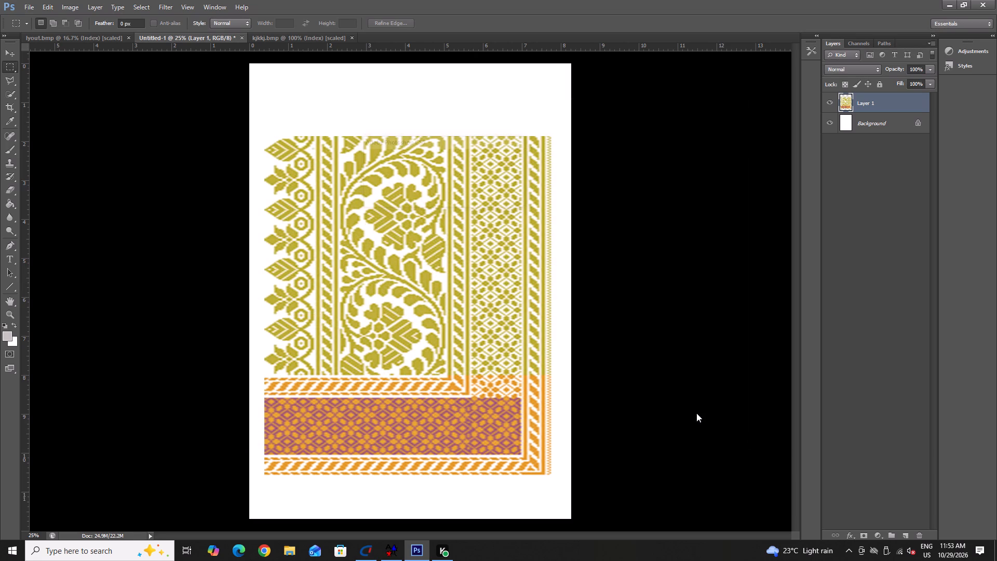
double_click(367, 557)
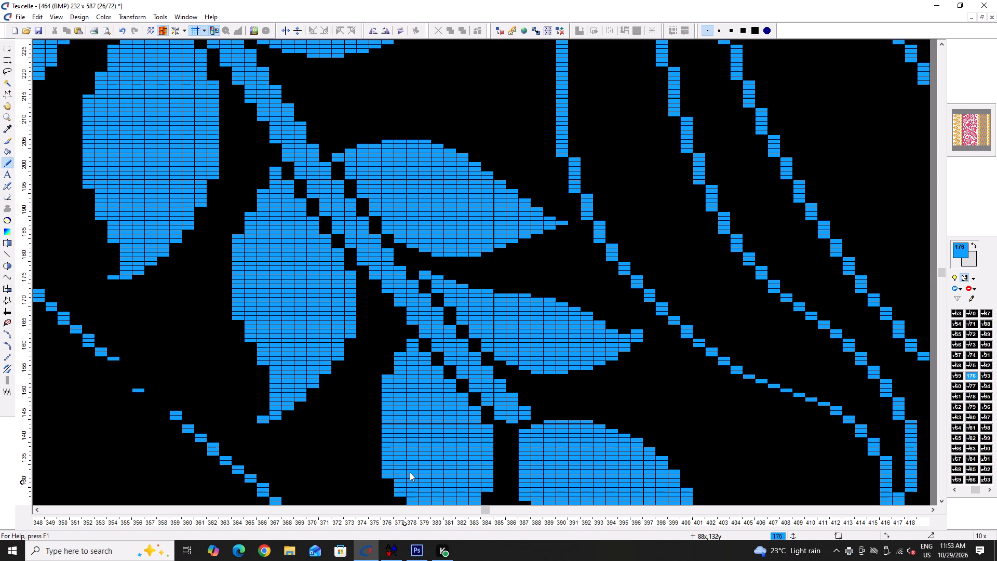
Open the kjkkj bitmap from the set folder inside the desing folder on the FASTER 32GB (F:) drive.
key(ctrl+o)
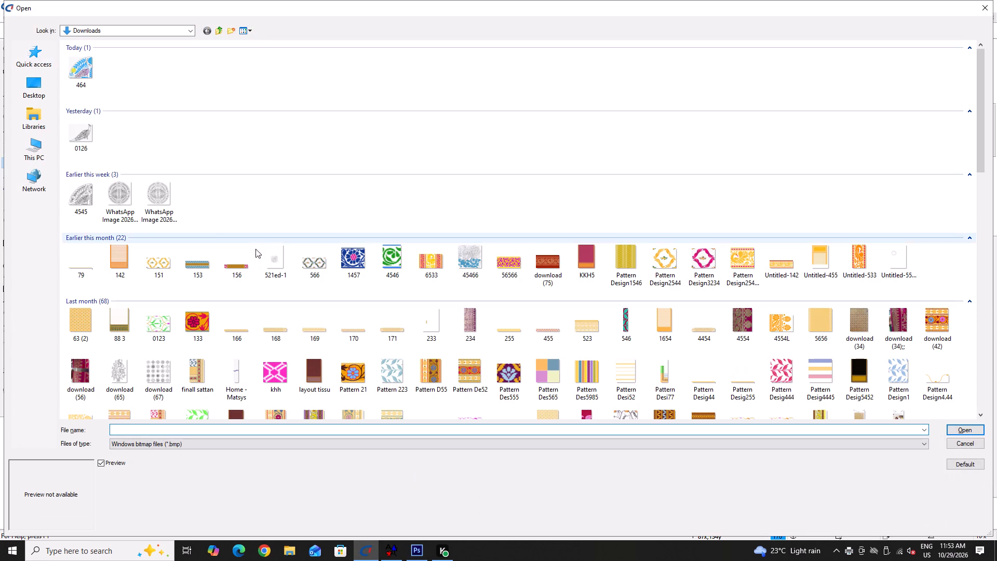
click(32, 153)
click(160, 77)
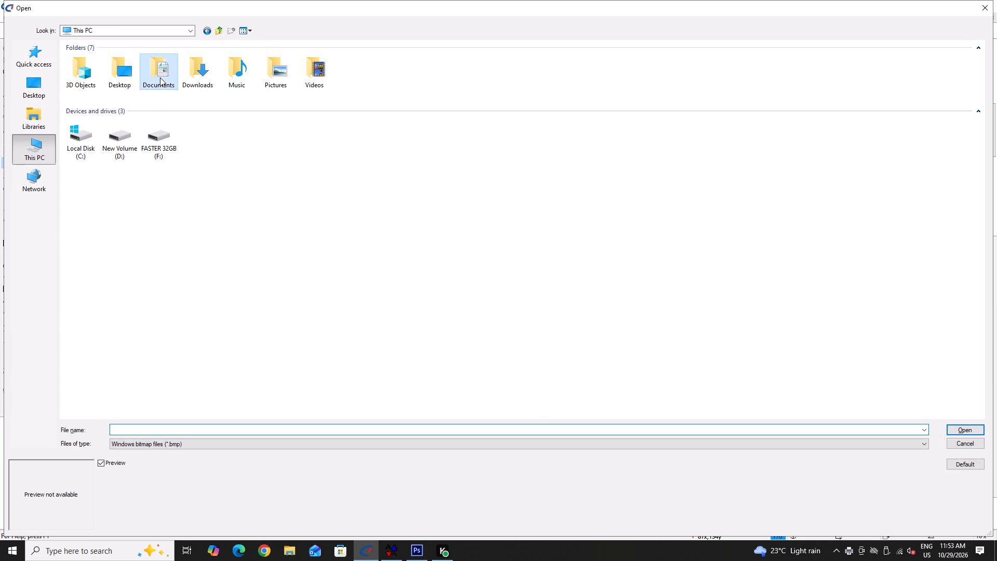
double_click(159, 147)
double_click(116, 62)
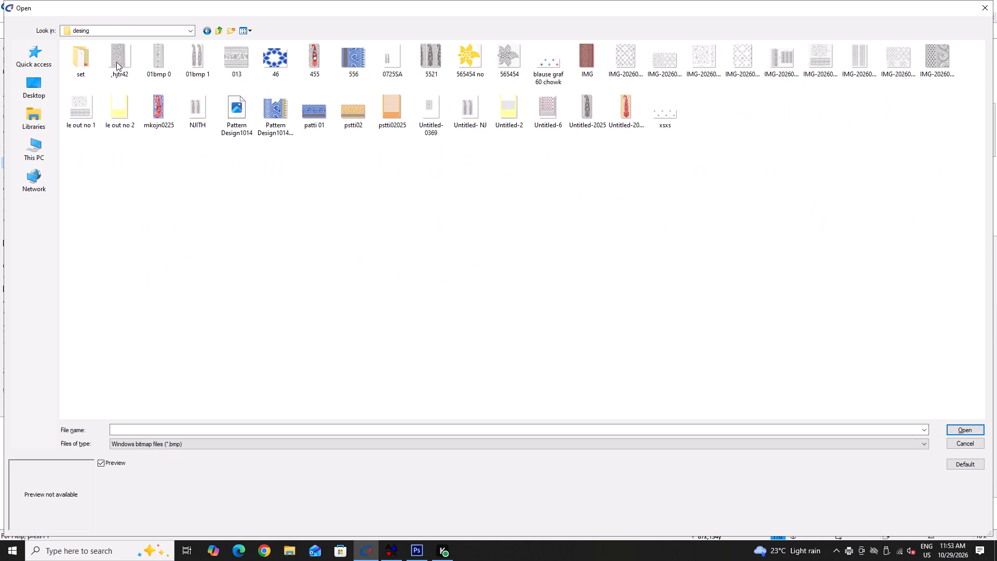
double_click(75, 66)
double_click(287, 52)
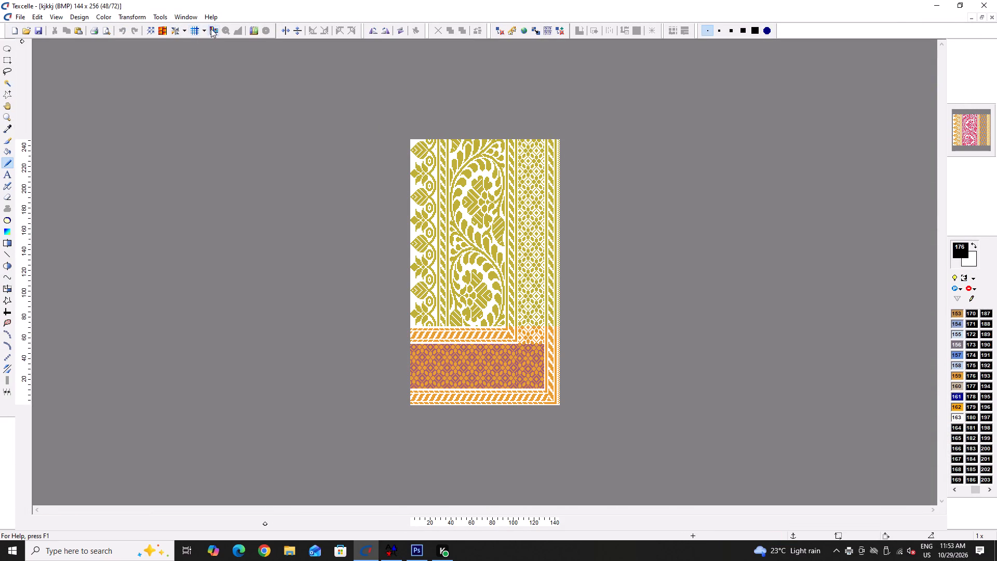
Turn on the pixel grid and the stretched pixel proportions for the kjkkj bitmap.
double_click(212, 28)
click(193, 33)
ctrl+scroll(441, 254, up, 4)
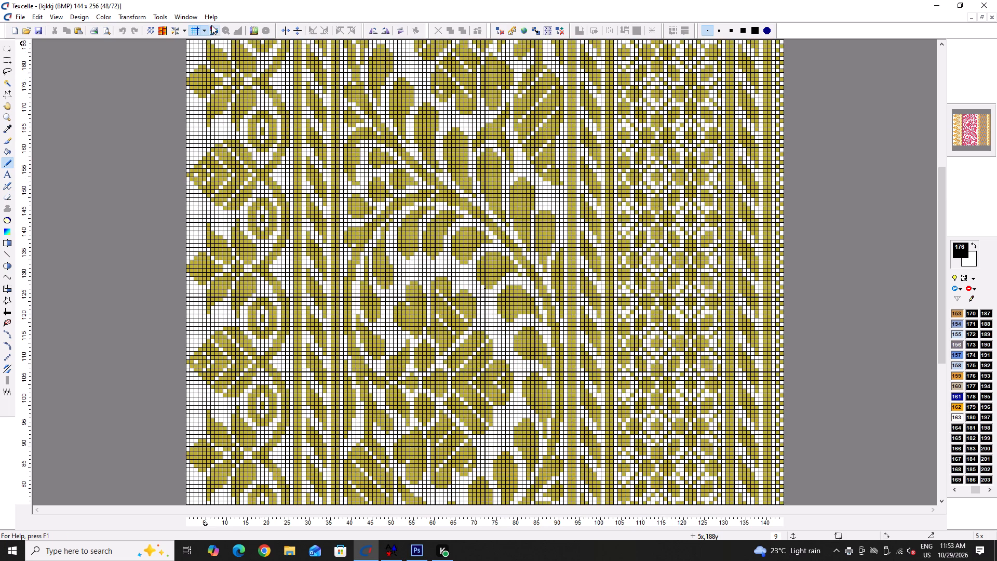
click(211, 25)
ctrl+scroll(175, 211, up, 1)
Examine the leaf-and-circle edge border and the neighbouring bands down to the orange cross border.
key(k)
key(Left)
key(Left)
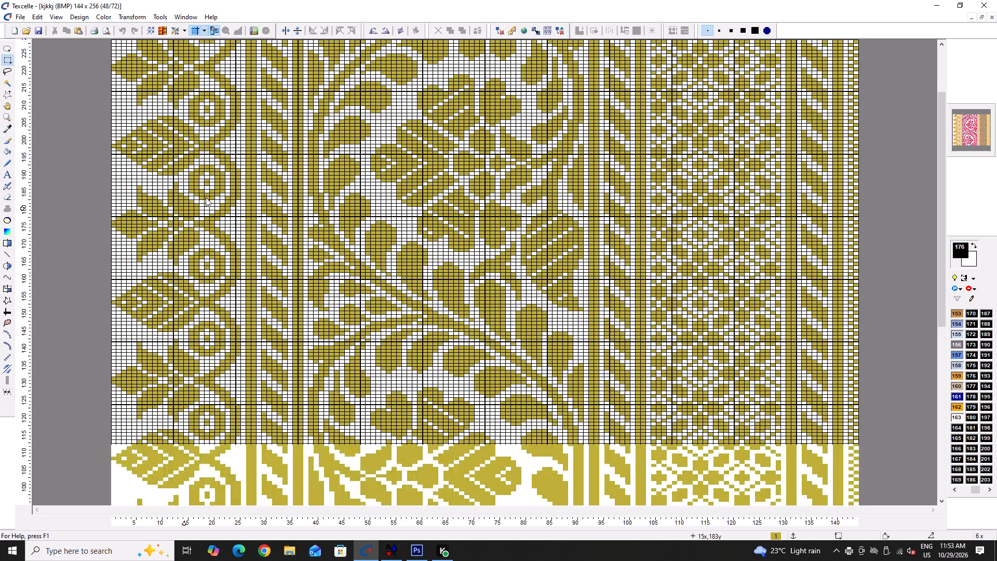
ctrl+scroll(141, 244, up, 2)
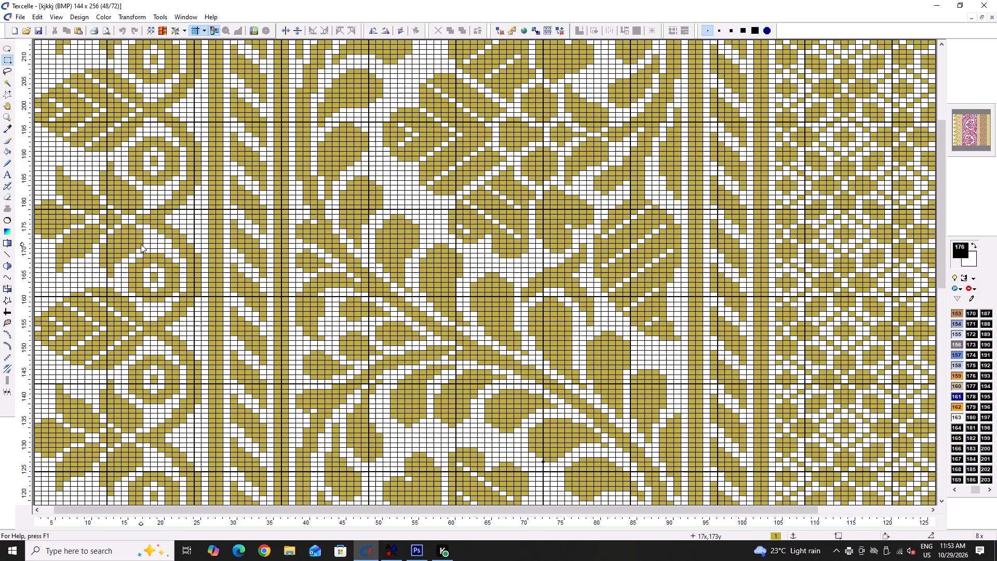
key(k)
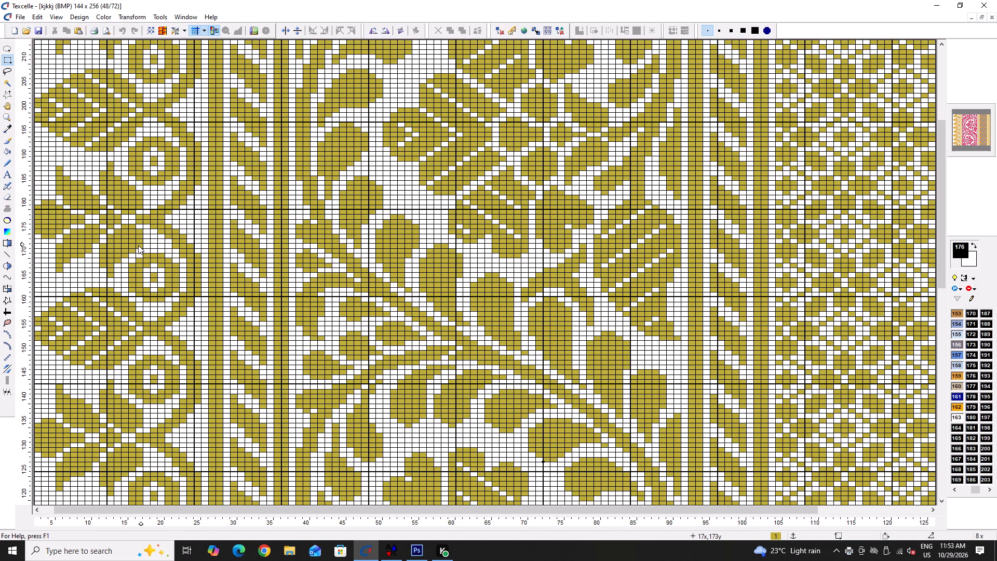
key(Left)
key(Left)
key(Left)
key(k)
key(k)
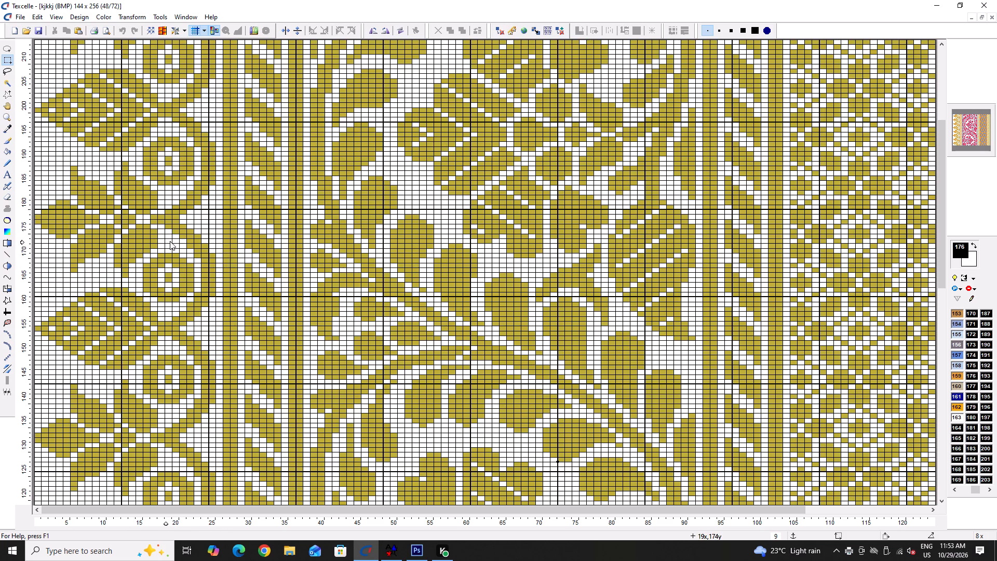
scroll(170, 241, down, 7)
scroll(173, 243, up, 2)
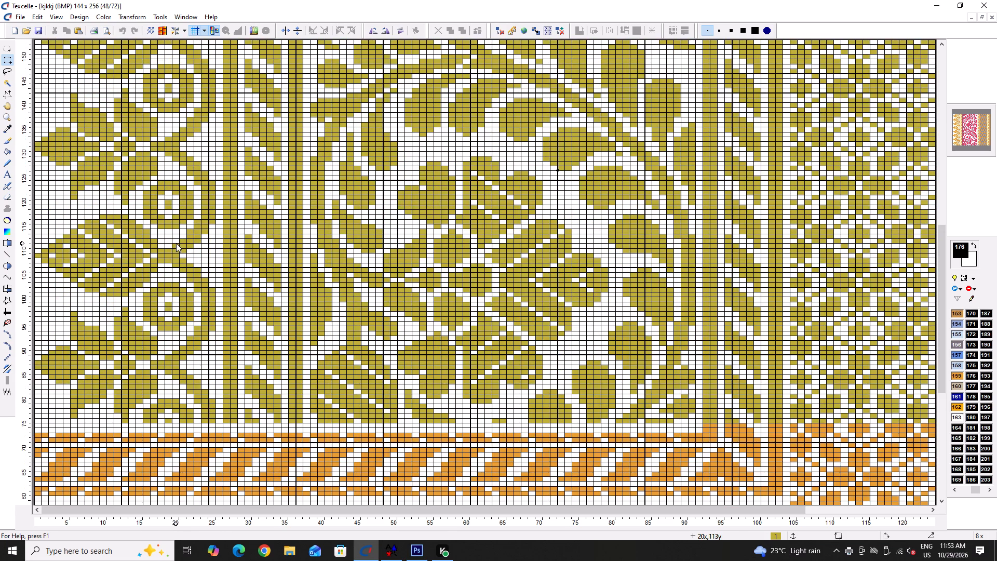
key(Left)
key(Left)
key(Left)
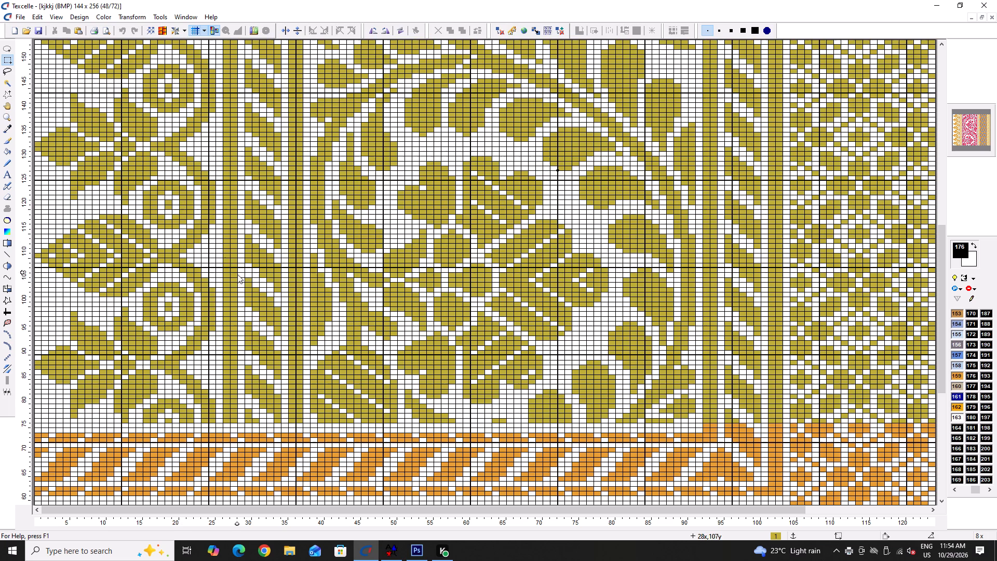
key(k)
key(k)
key(k)
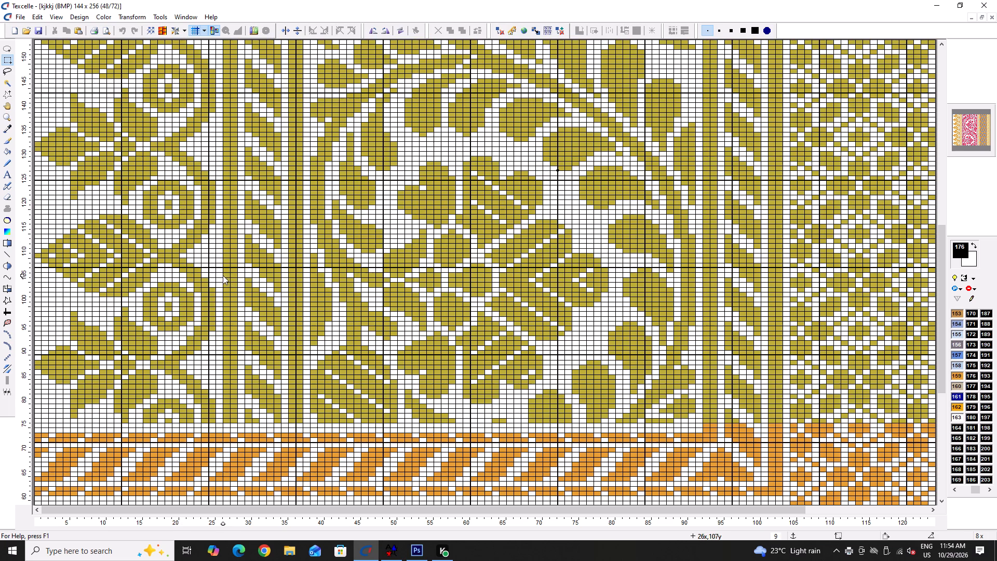
scroll(221, 279, down, 3)
text(kk)
scroll(224, 291, up, 3)
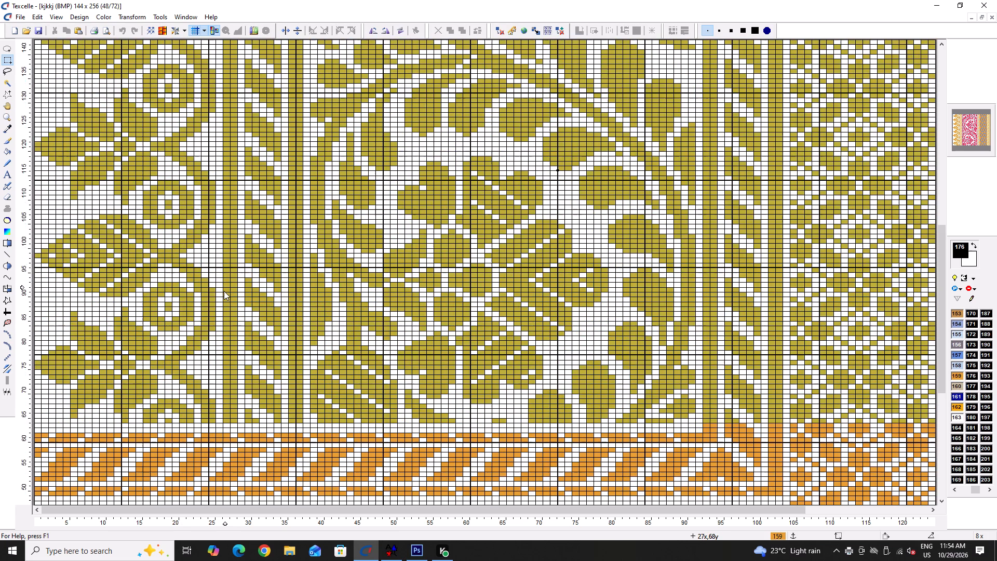
Measure one repeat of the leaf-and-circle edge border with a rectangular selection, and clear the selection.
key(Left)
key(Left)
key(Left)
key(k)
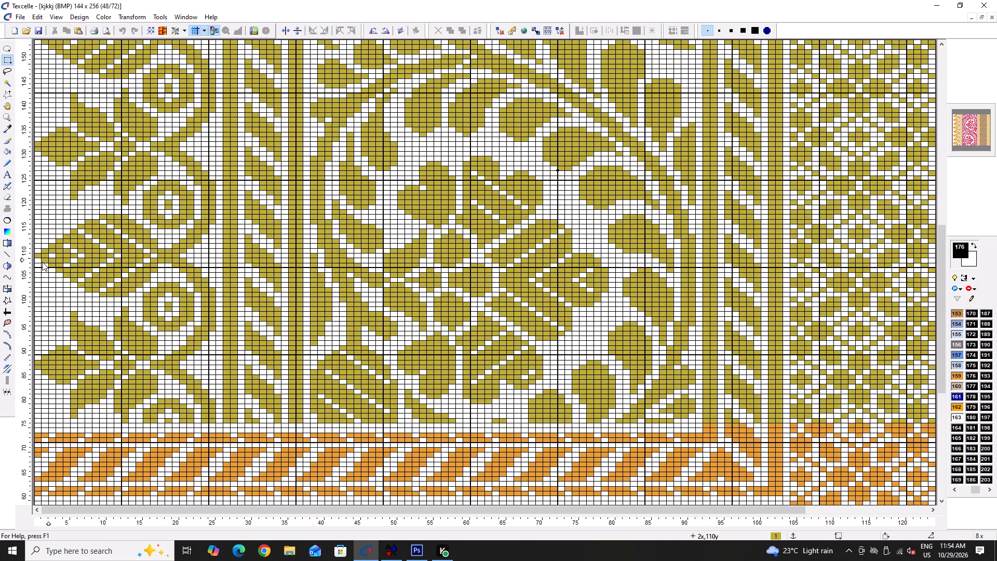
drag(35, 256, 204, 368)
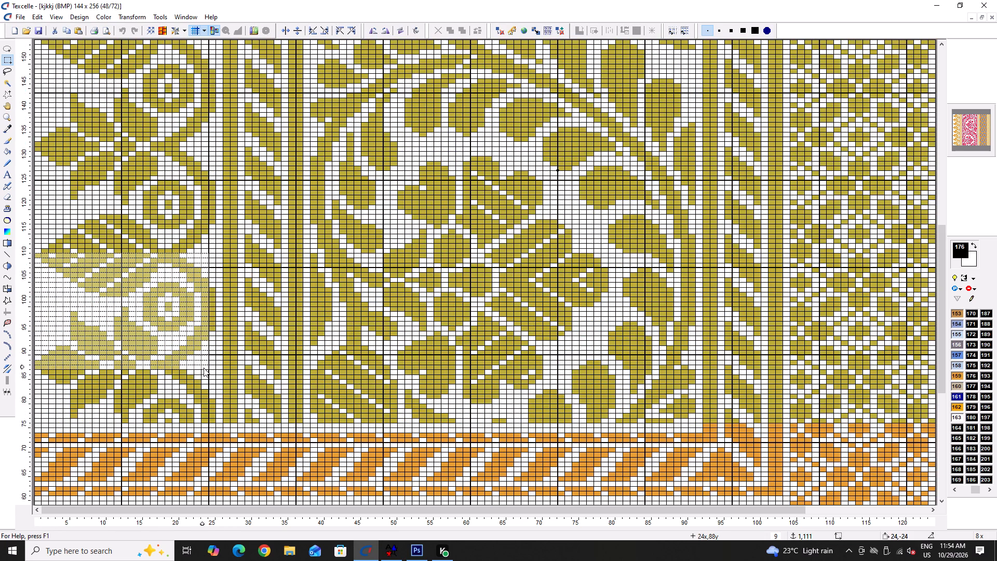
drag(204, 368, 218, 386)
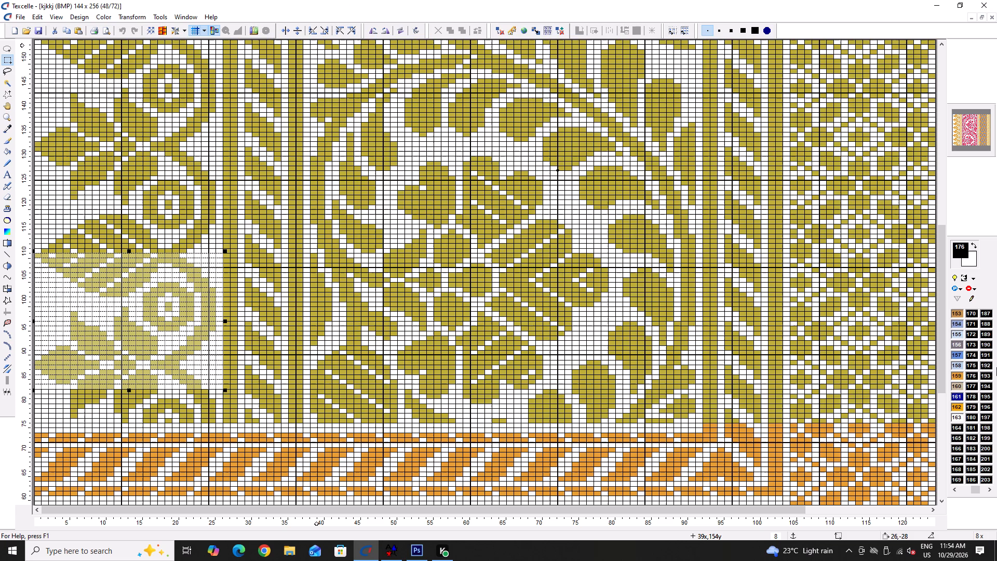
key(Delete)
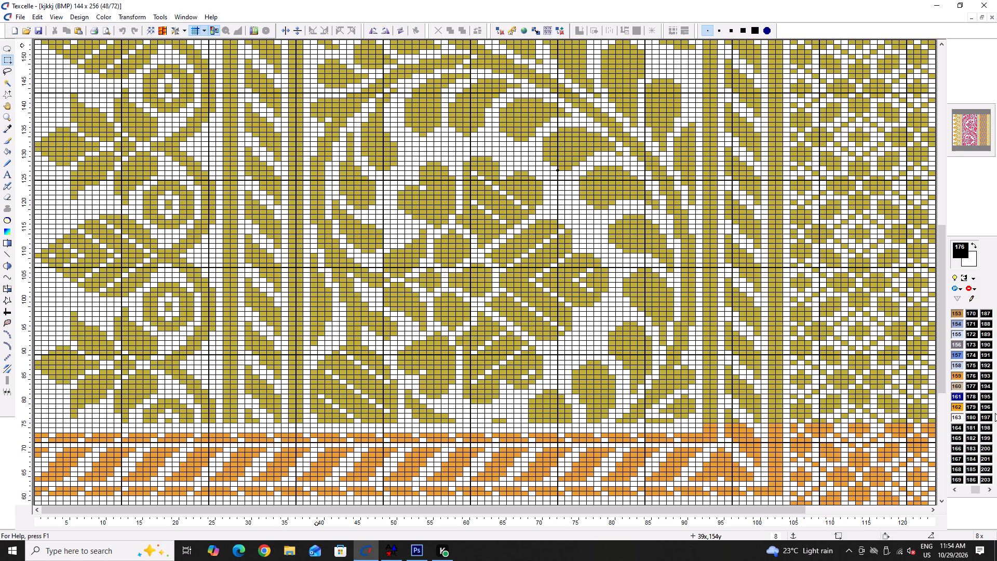
Measure the diagonal-stripe band between the leaf-and-circle border and the floral vine with a rectangular selection, and clear it.
key(k)
key(k)
key(k)
drag(225, 278, 298, 331)
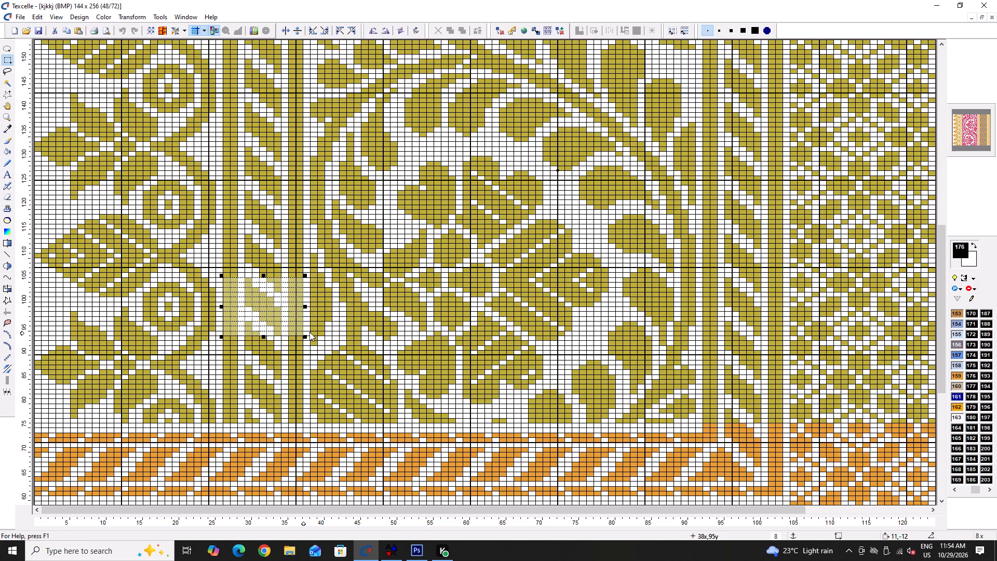
key(Delete)
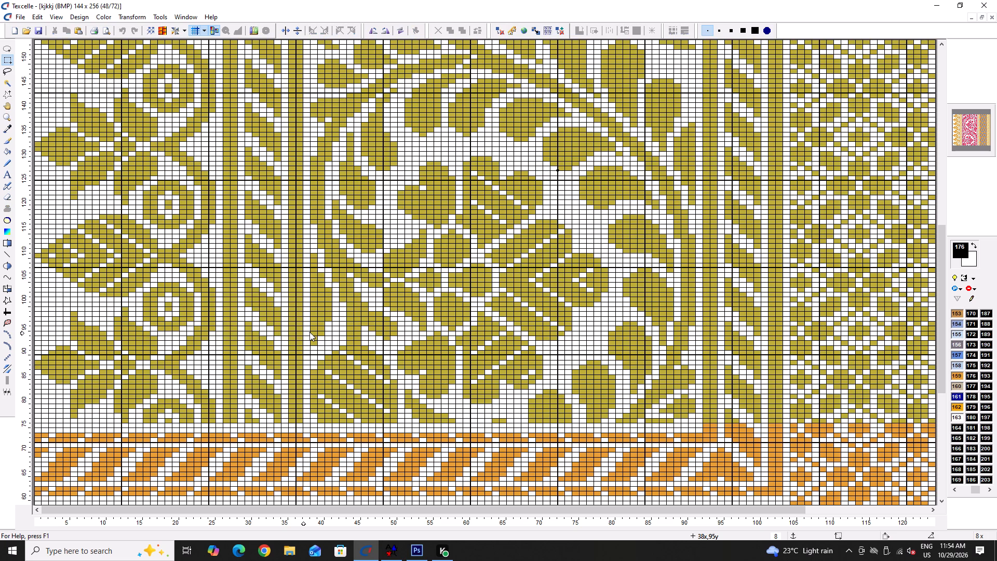
Measure the width of the floral vine band between its two diagonal-stripe bands with a rectangular selection, and clear it.
key(k)
key(k)
key(k)
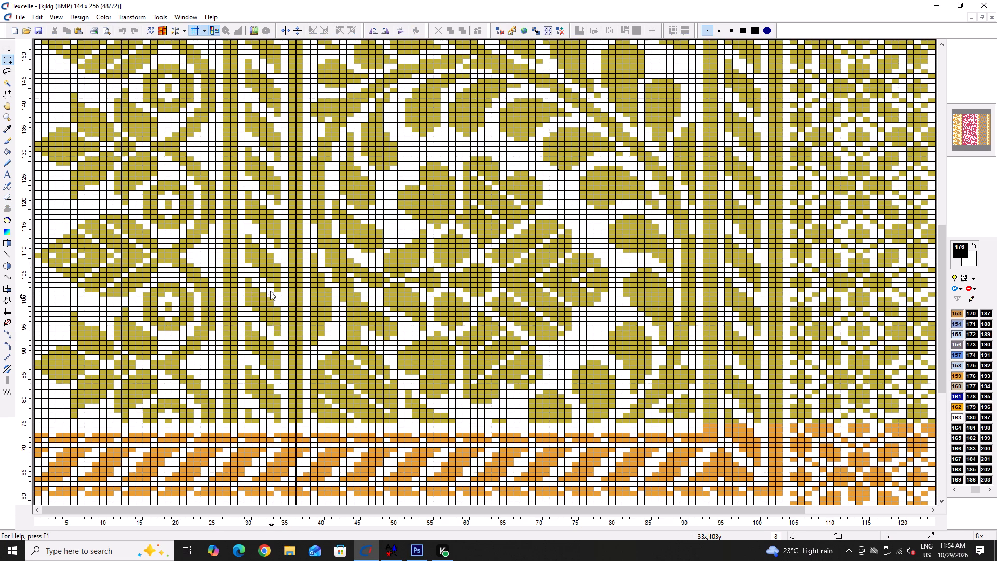
key(k)
drag(305, 237, 642, 371)
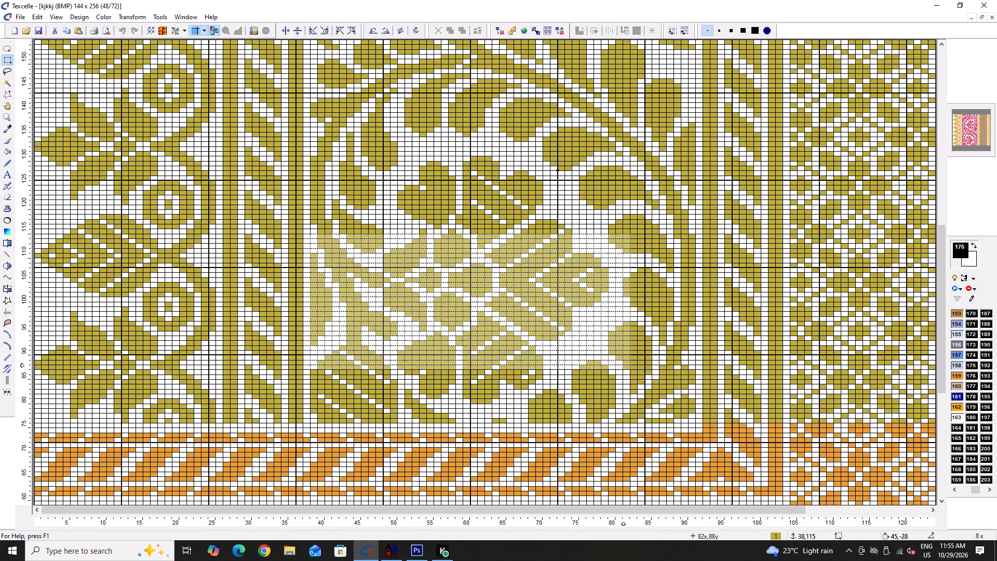
drag(642, 371, 700, 389)
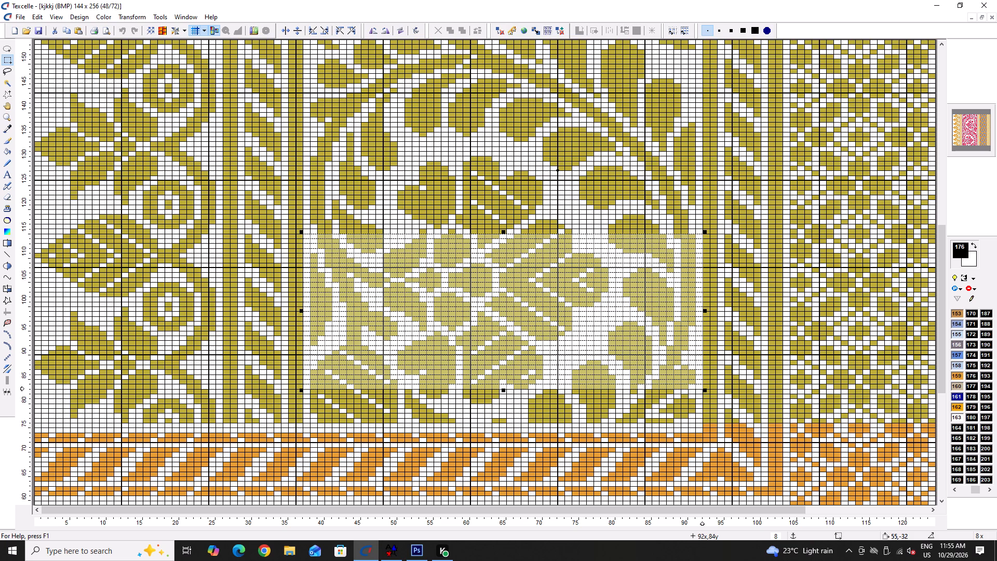
key(Delete)
Measure the diagonal-stripe band between the floral vine and the diamond lattice with a rectangular selection, and clear it.
scroll(684, 387, up, 2)
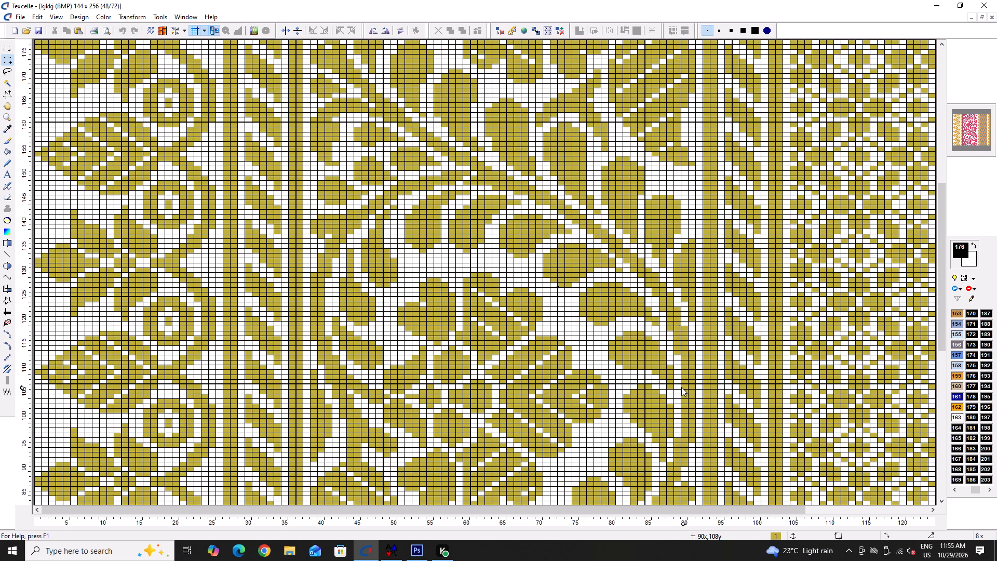
text(kk)
key(Right)
key(Right)
key(Right)
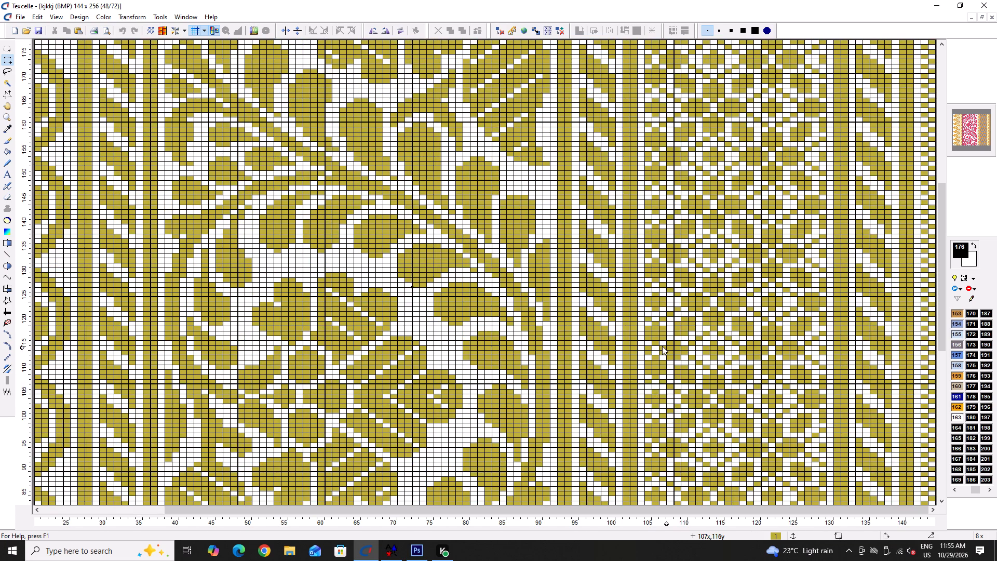
key(k)
key(k)
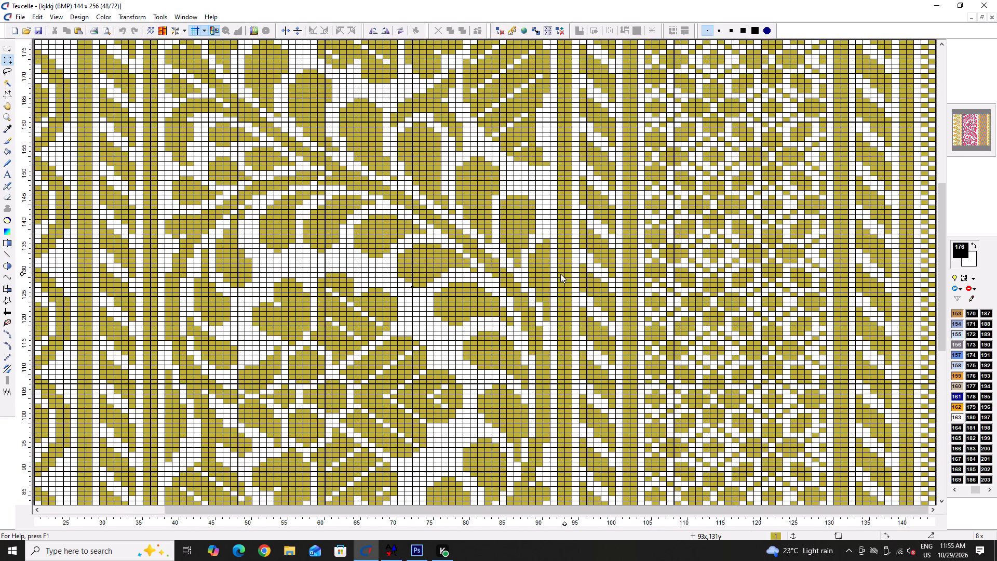
drag(558, 275, 633, 317)
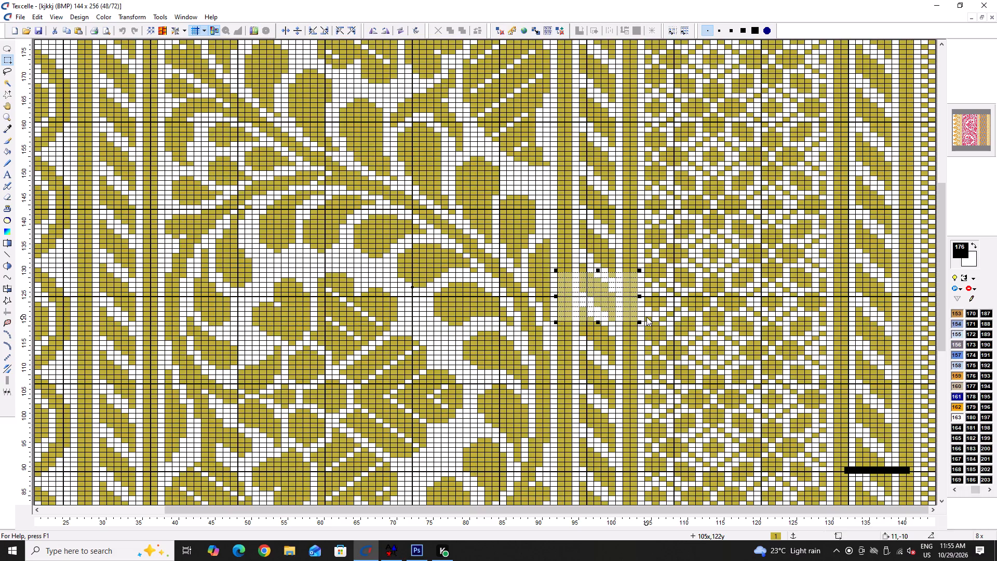
key(Delete)
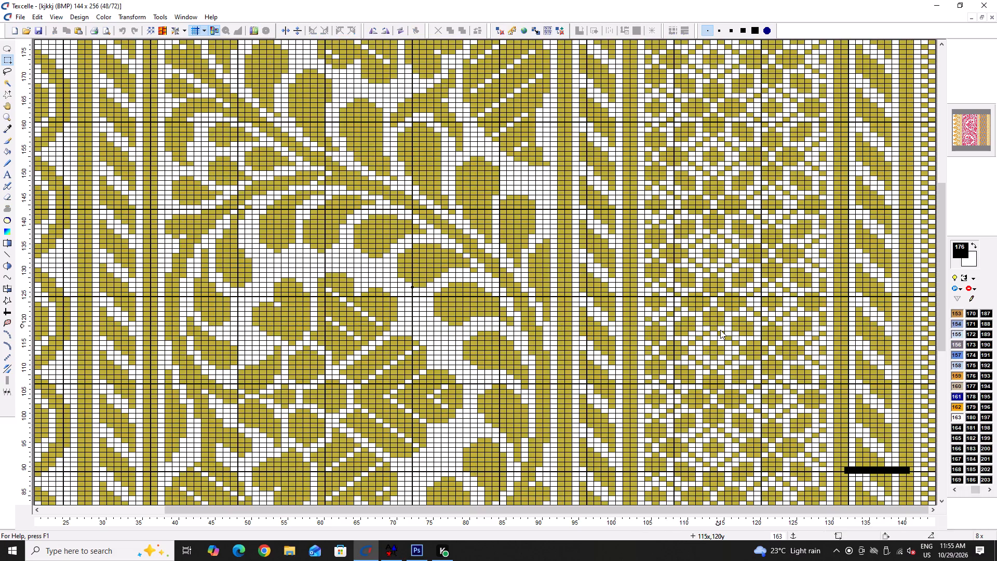
Measure the width of the diamond lattice band with a rectangular selection, and clear the selection.
key(k)
key(k)
key(Right)
key(Right)
drag(640, 284, 641, 284)
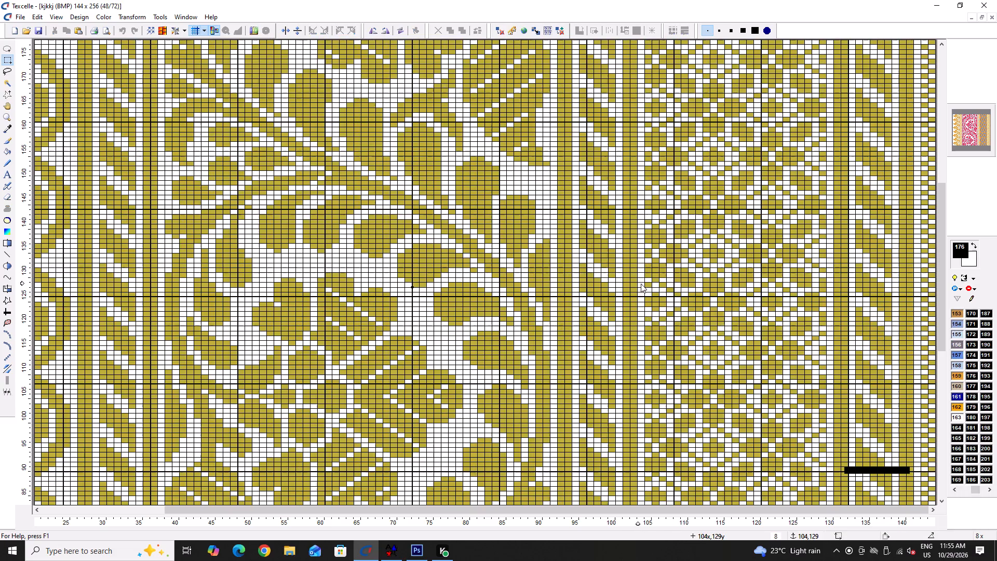
drag(641, 284, 828, 384)
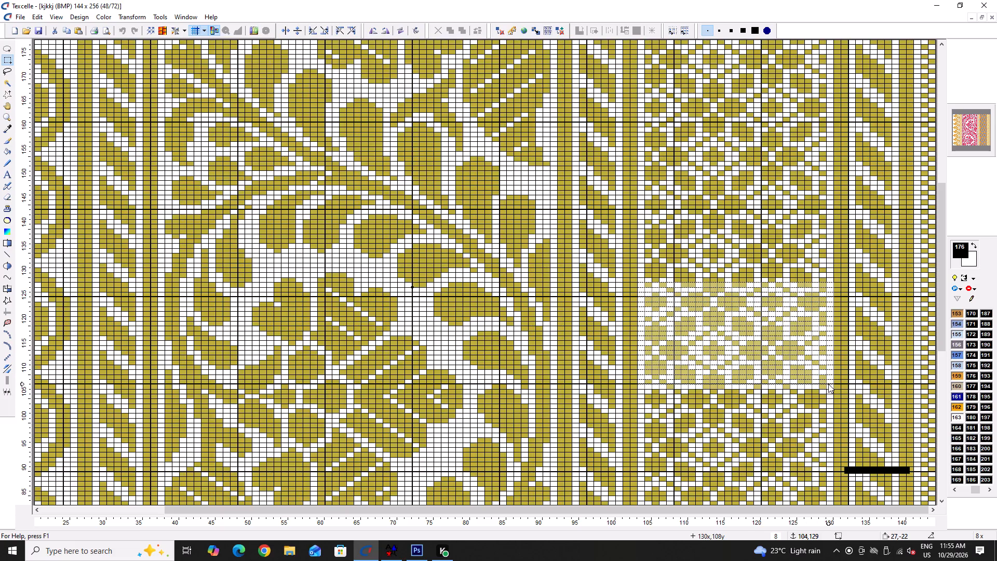
drag(828, 384, 828, 384)
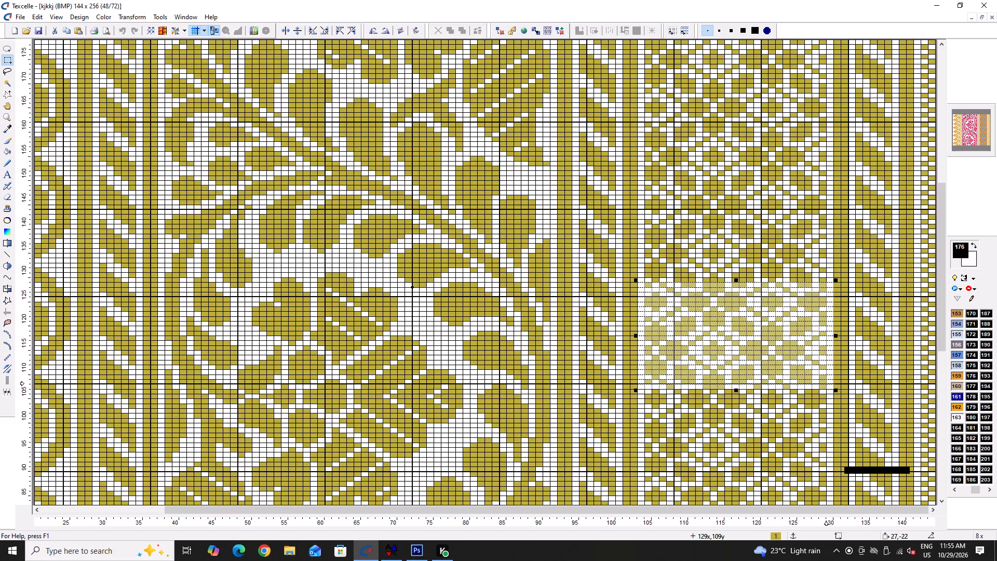
key(Delete)
Measure the outermost diagonal-stripe band beyond the diamond lattice with a rectangular selection.
key(Right)
key(Right)
drag(836, 298, 869, 344)
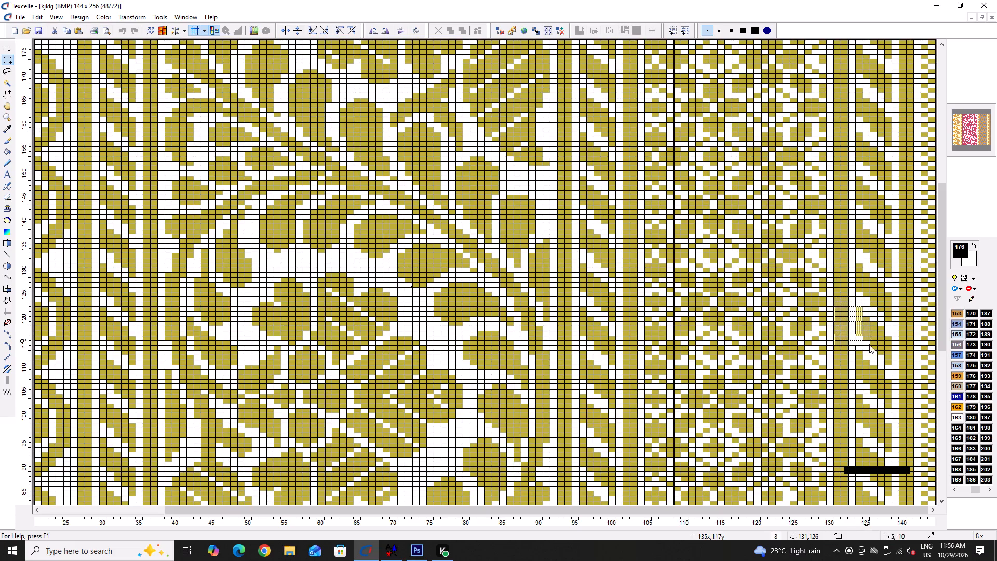
drag(869, 344, 907, 397)
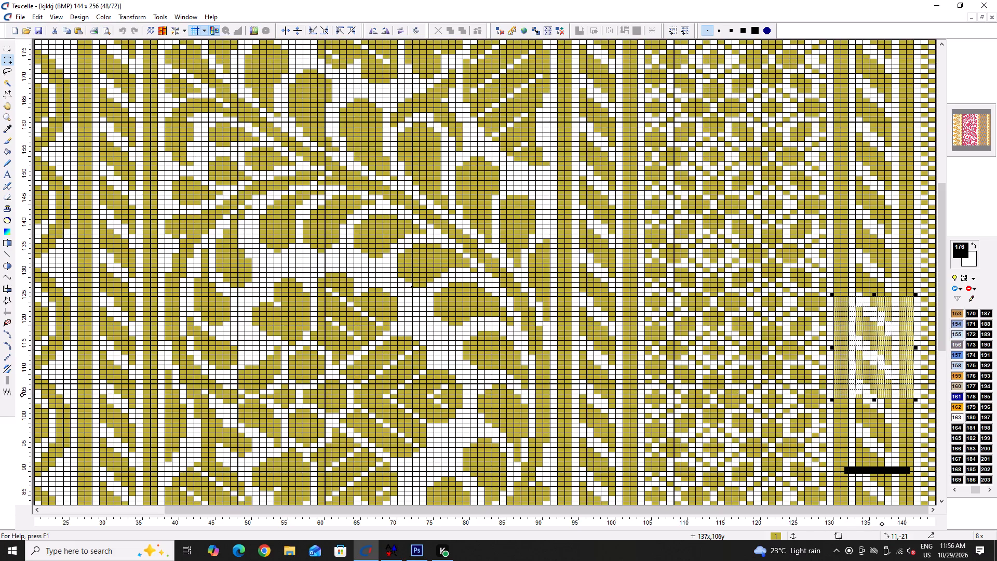
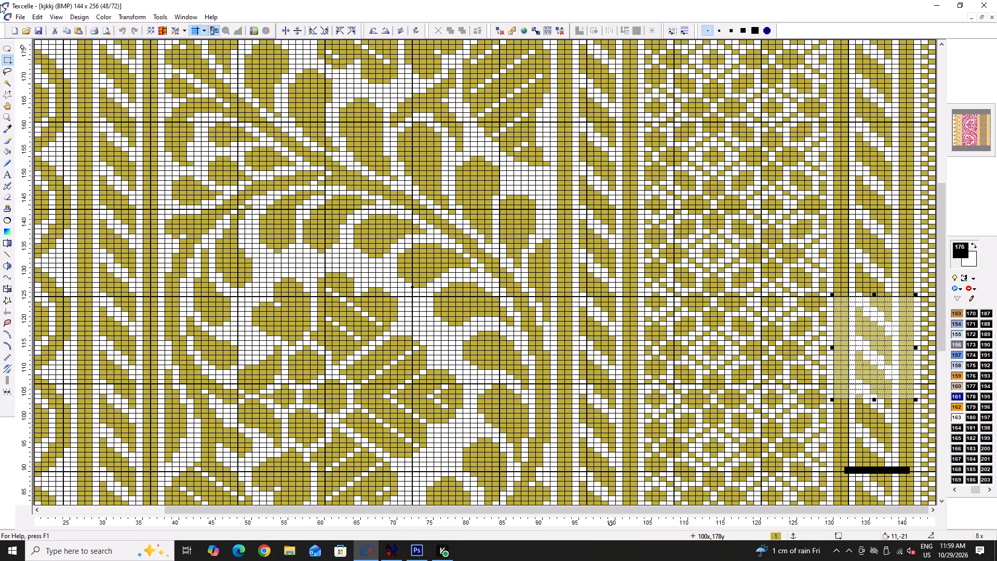
Open the KKH5 bitmap from the Downloads folder.
key(ctrl+o)
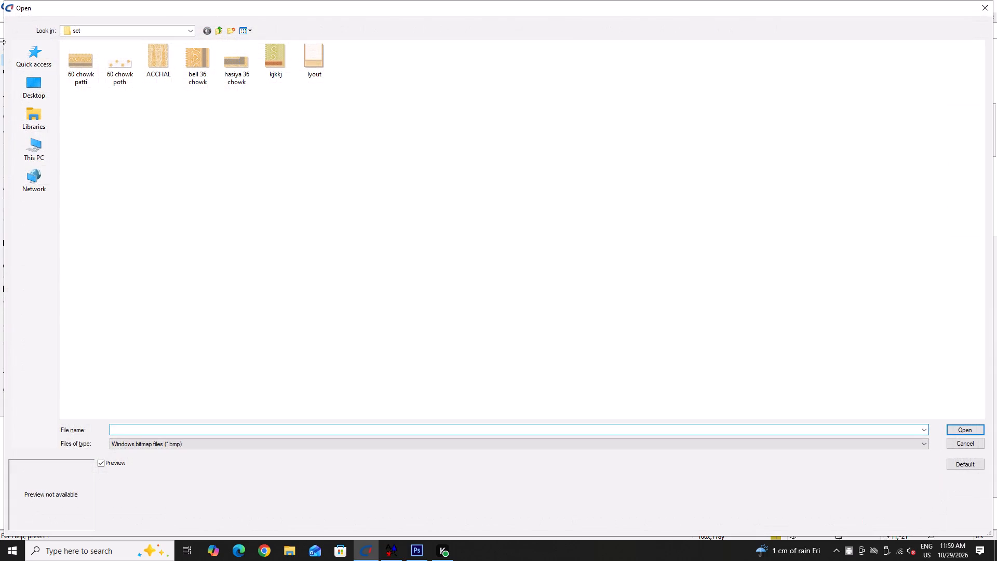
click(40, 159)
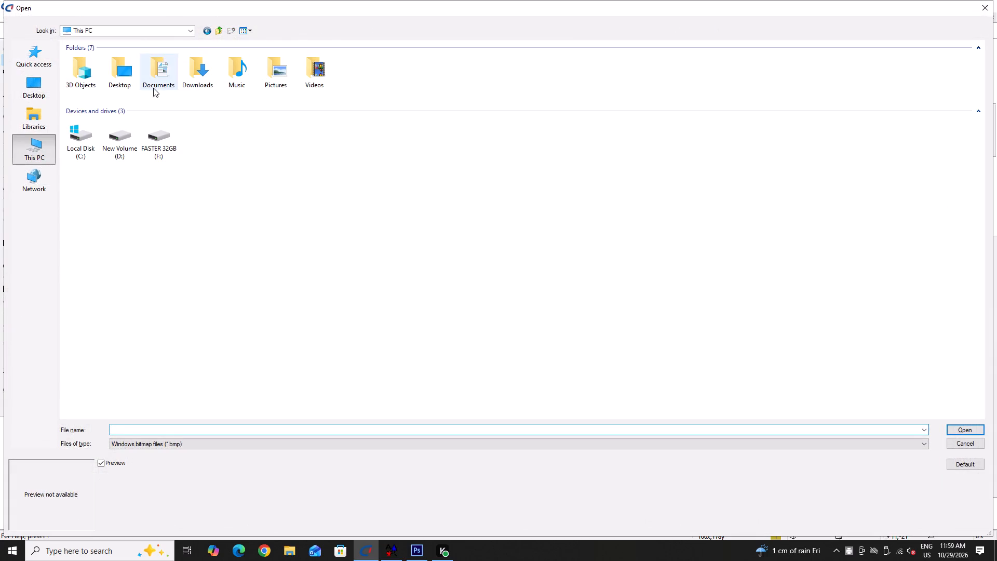
triple_click(193, 80)
ctrl+scroll(423, 225, up, 1)
double_click(589, 276)
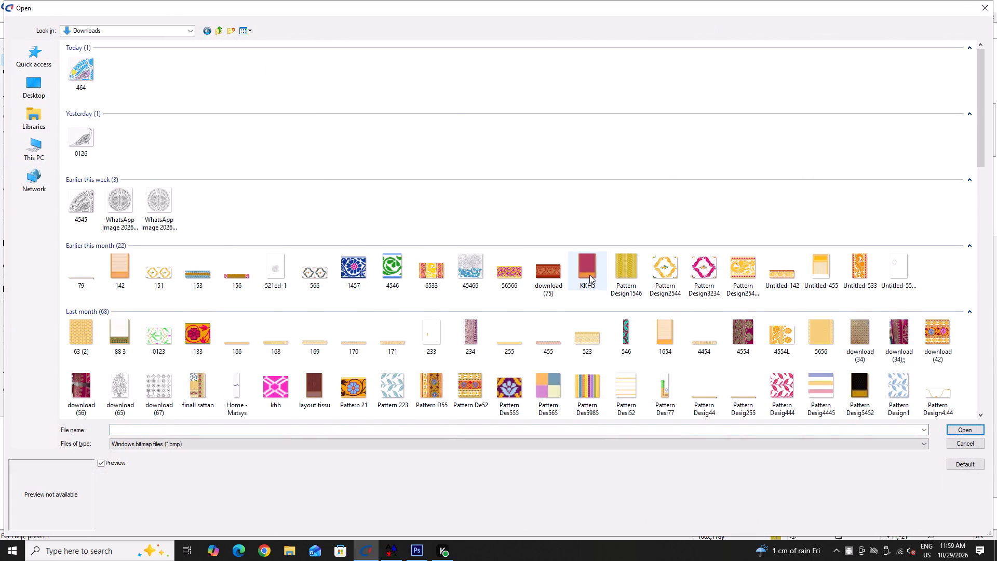
Display the KKH5 design in its weave-density proportions with the grid shown.
click(212, 31)
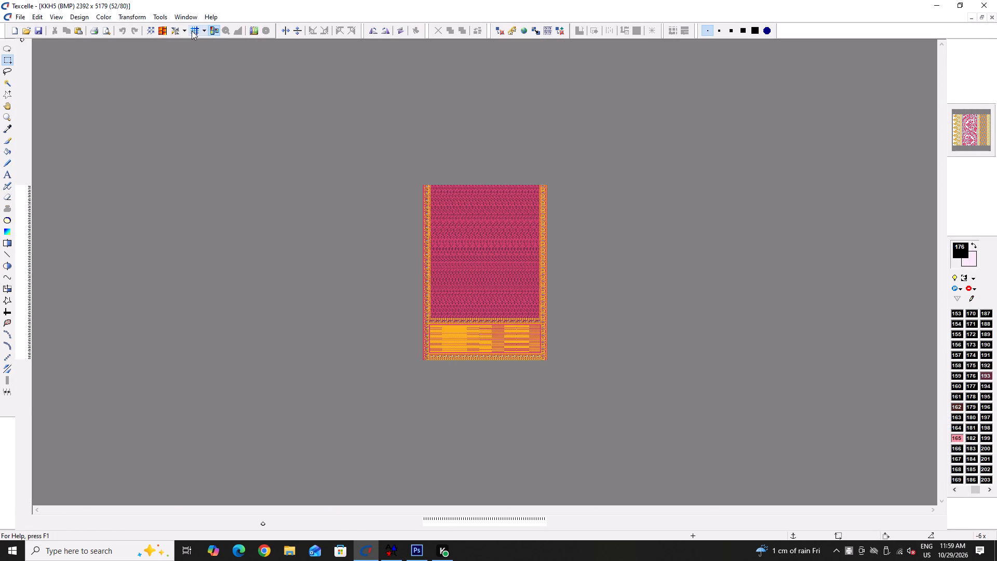
click(192, 31)
Examine the KKH5 design's left-side floral border and the horizontal bands that meet it, down to the bottom corner.
ctrl+scroll(349, 316, up, 8)
scroll(348, 320, down, 8)
key(Left)
key(Left)
key(Left)
key(Left)
key(Left)
key(Left)
key(Left)
key(Left)
key(Left)
key(Left)
key(Left)
key(Left)
key(Left)
key(Left)
key(Left)
key(Left)
key(Left)
key(Left)
key(Left)
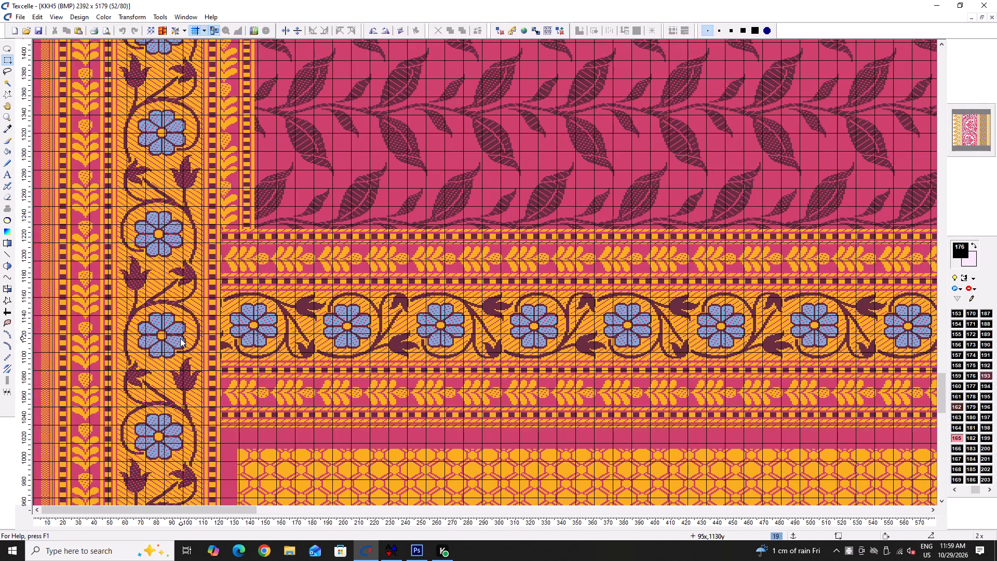
scroll(180, 338, down, 20)
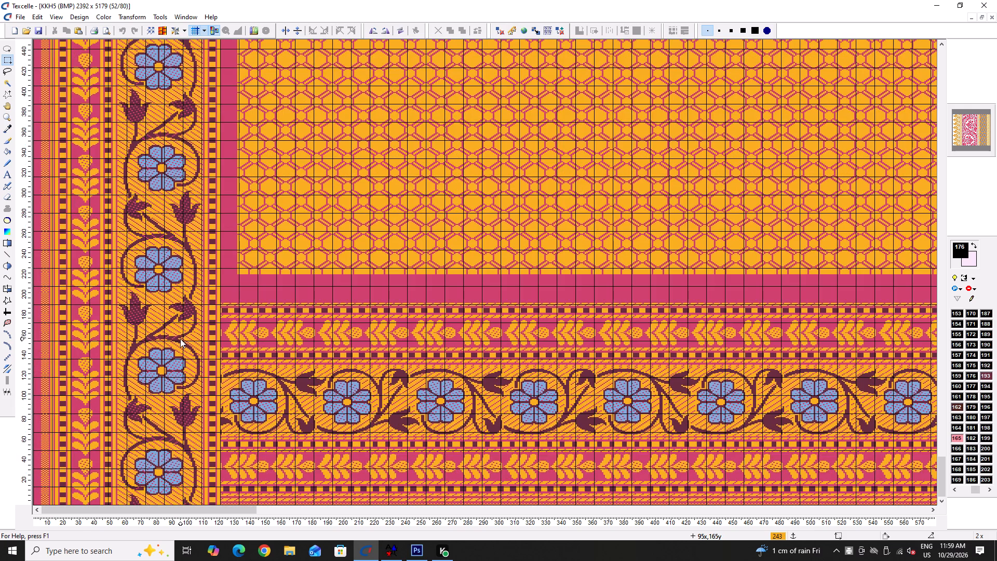
Inspect the bands of the KKH5 side border up close near the design's bottom-left corner.
ctrl+scroll(157, 371, up, 4)
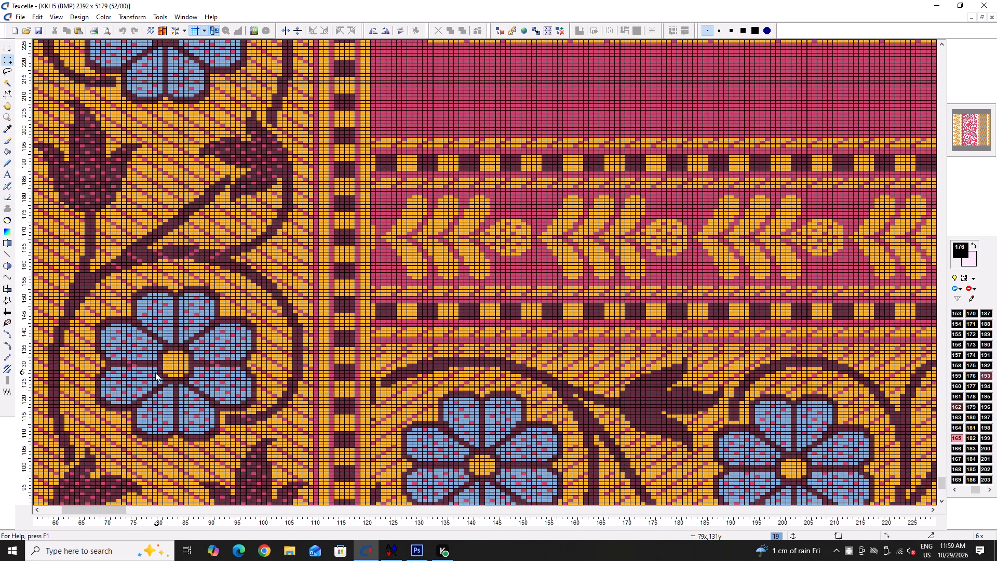
scroll(155, 372, down, 1)
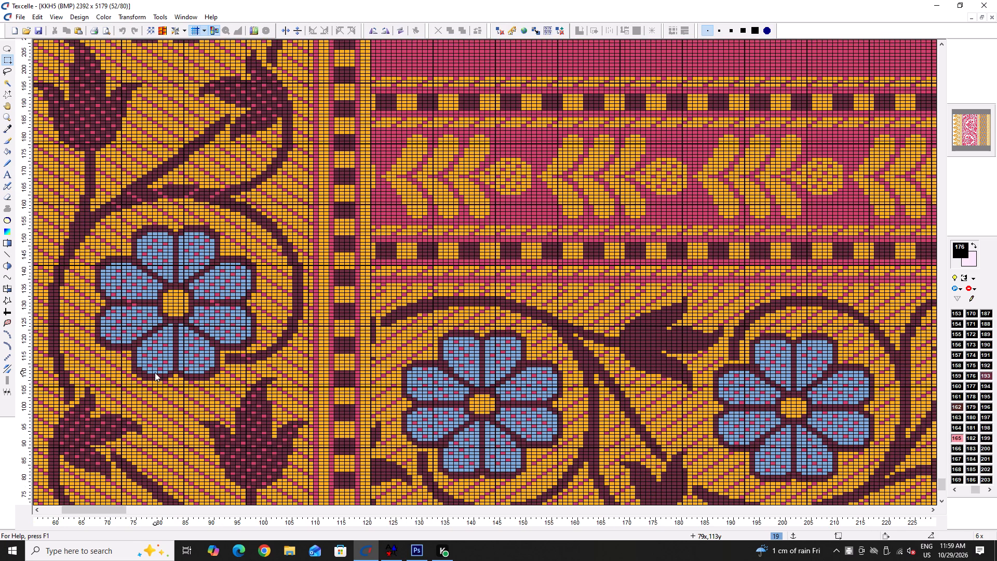
key(Left)
key(Left)
key(Left)
key(Left)
scroll(155, 370, down, 6)
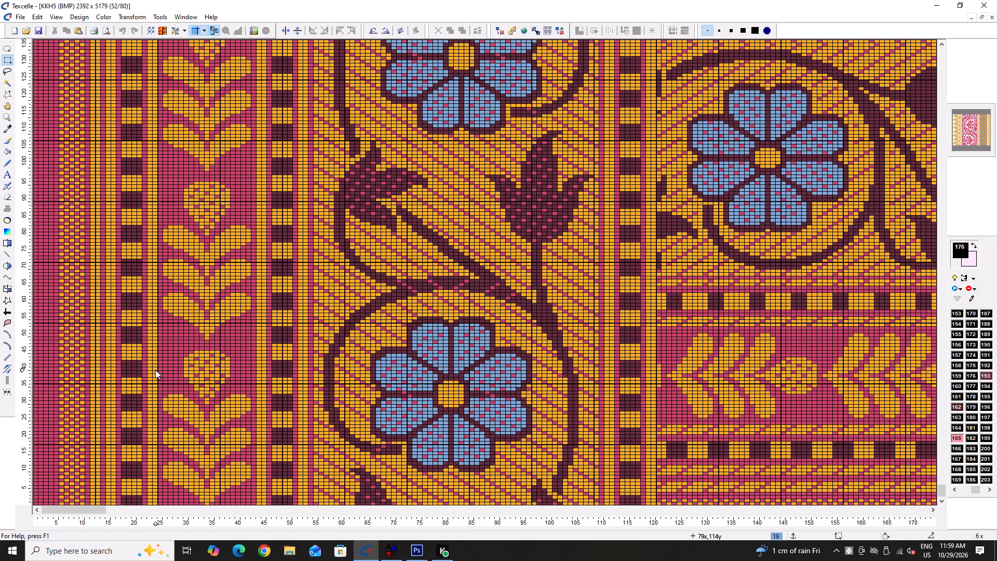
scroll(155, 370, down, 13)
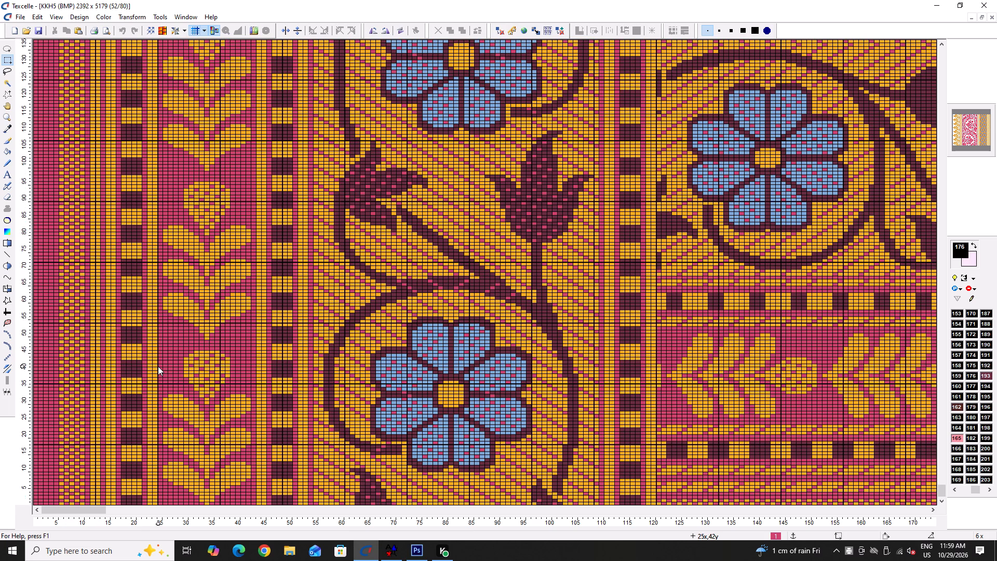
key(Left)
key(Left)
Browse the Downloads folder with larger thumbnails and open the finall sattan bitmap.
key(ctrl+o)
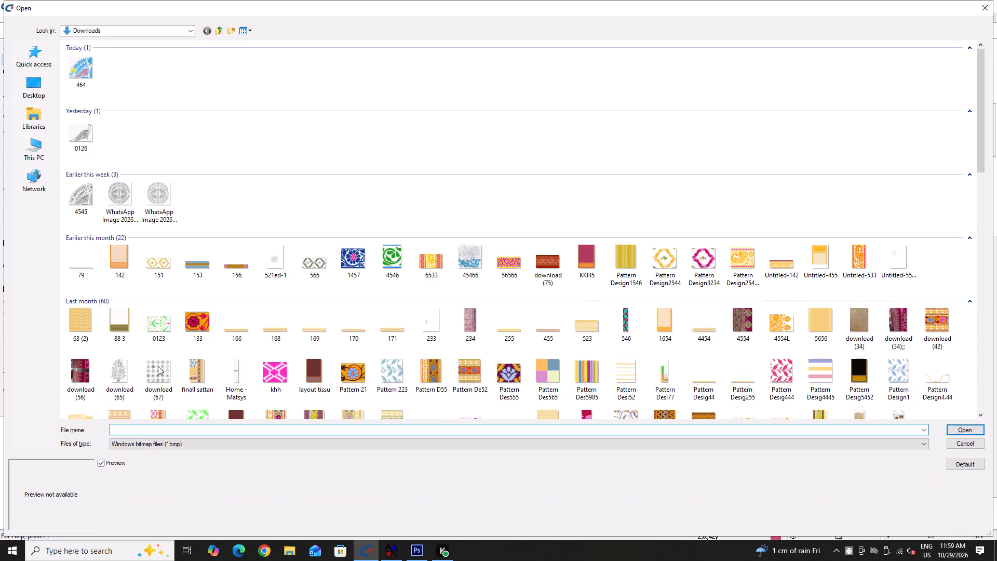
ctrl+scroll(412, 322, up, 16)
scroll(448, 319, down, 4)
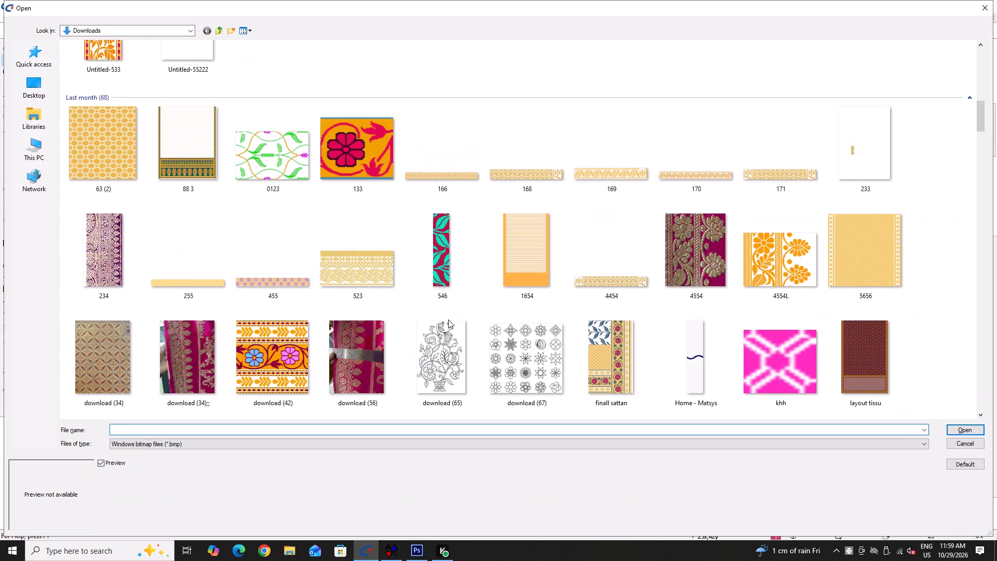
scroll(448, 319, up, 2)
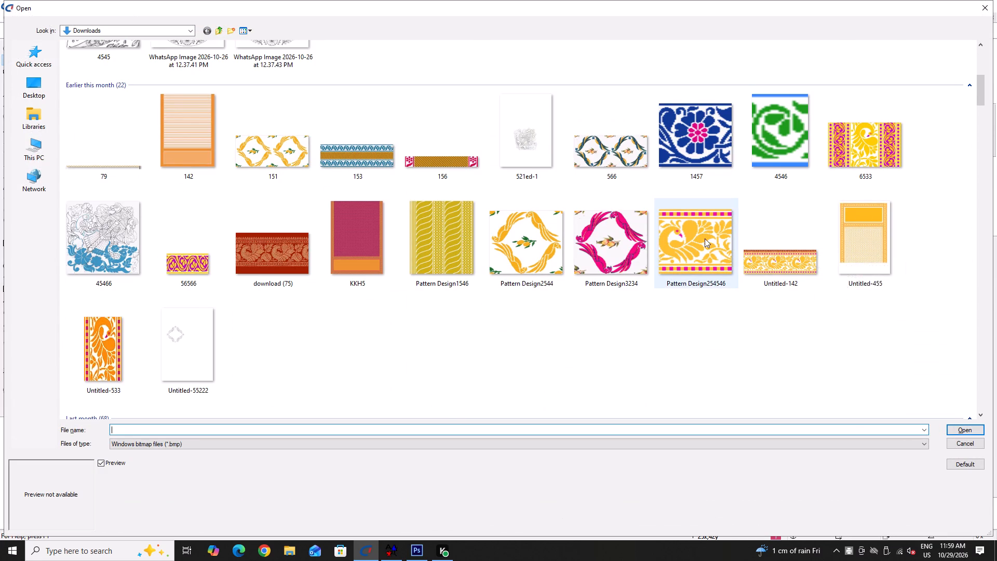
scroll(705, 238, down, 2)
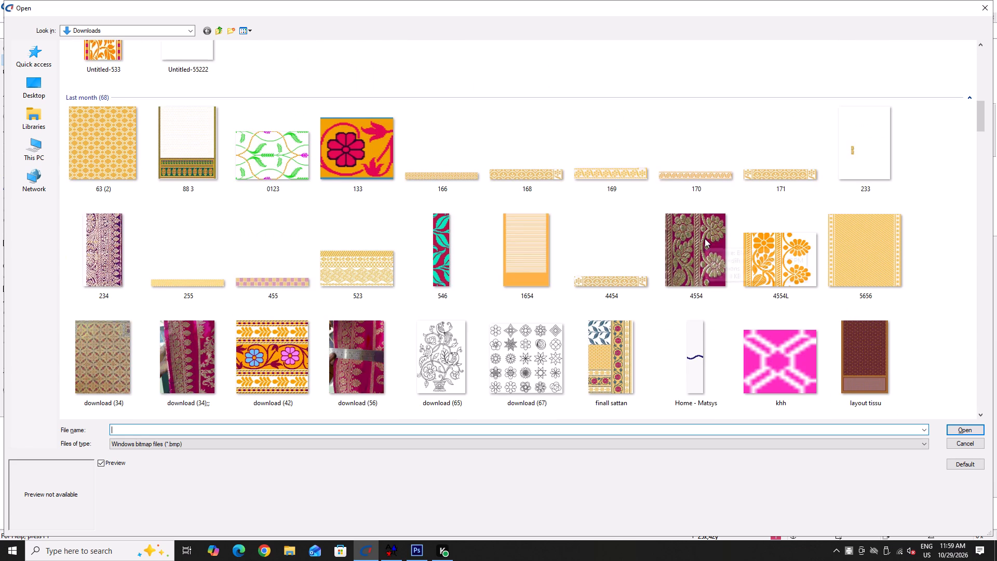
triple_click(607, 363)
Display the finall sattan design in its weave-density proportions.
ctrl+scroll(507, 352, up, 4)
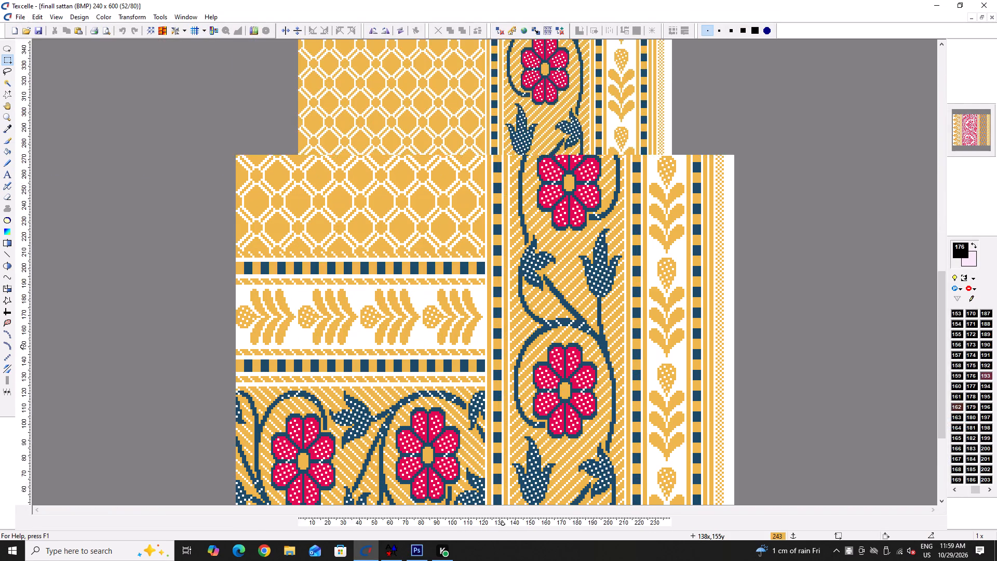
scroll(502, 345, down, 5)
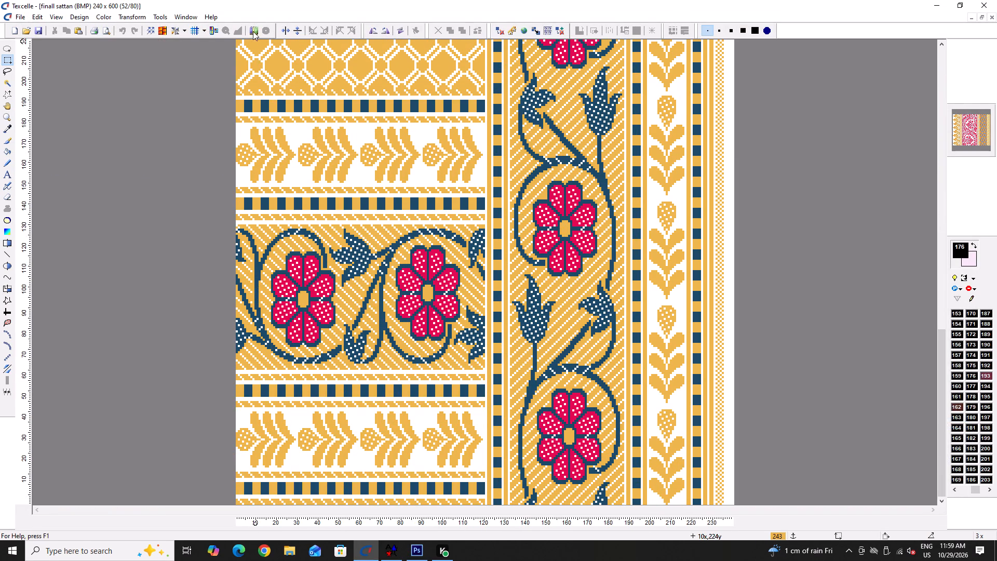
click(214, 29)
double_click(192, 29)
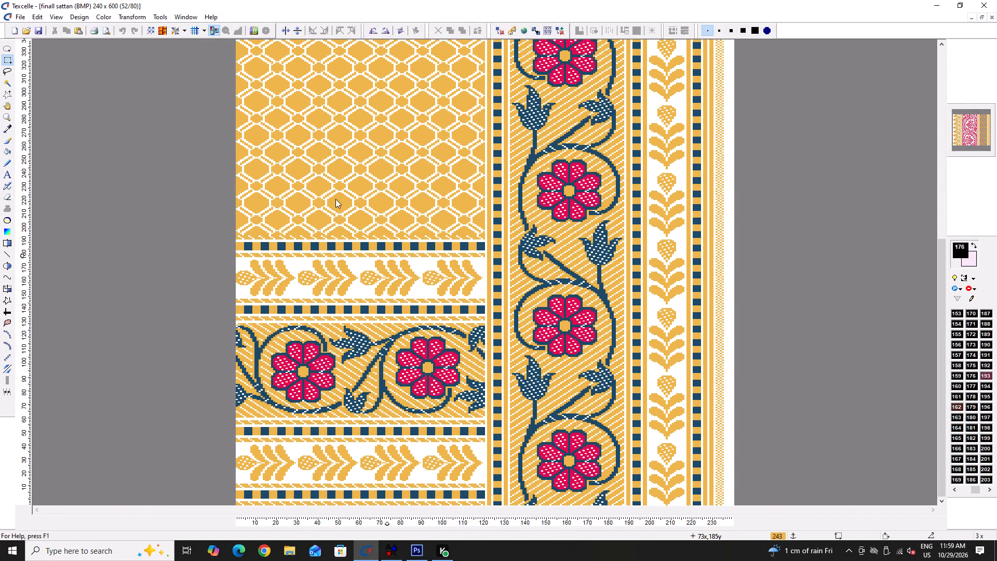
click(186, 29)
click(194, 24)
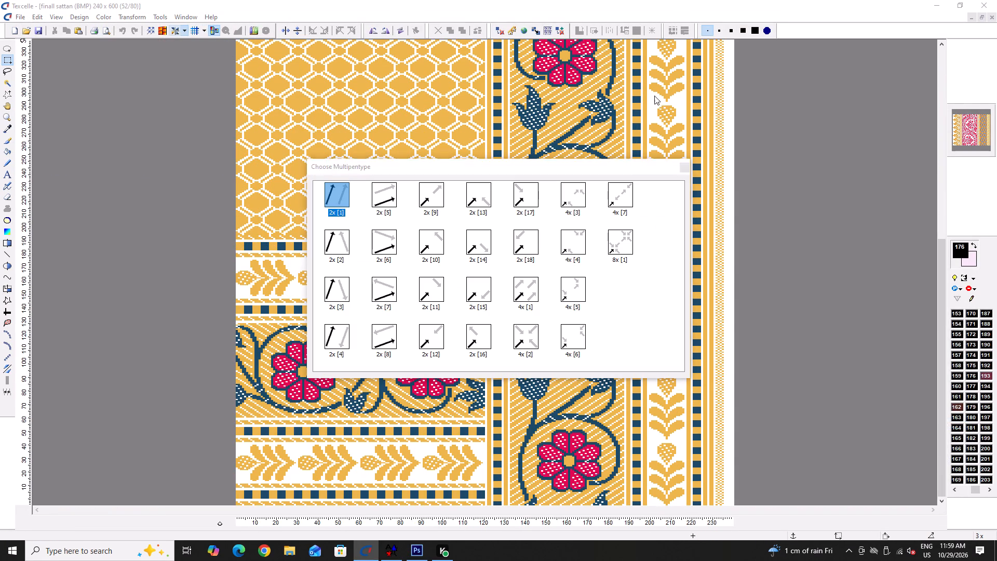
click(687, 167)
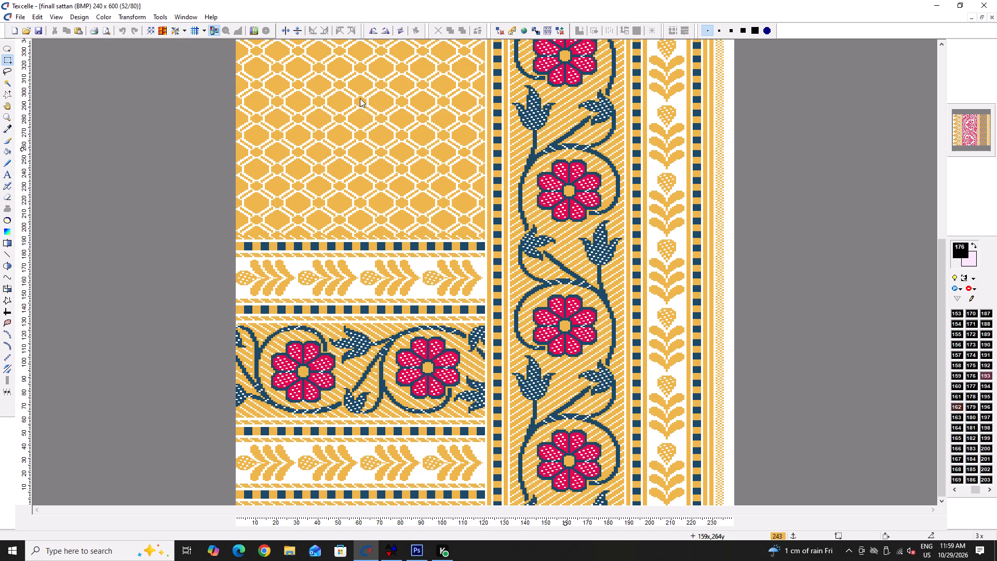
Show the grid over the finall sattan design.
click(193, 30)
Examine the finall sattan side border up close, from the lattice and leaf field across to its outer edge.
scroll(523, 192, up, 7)
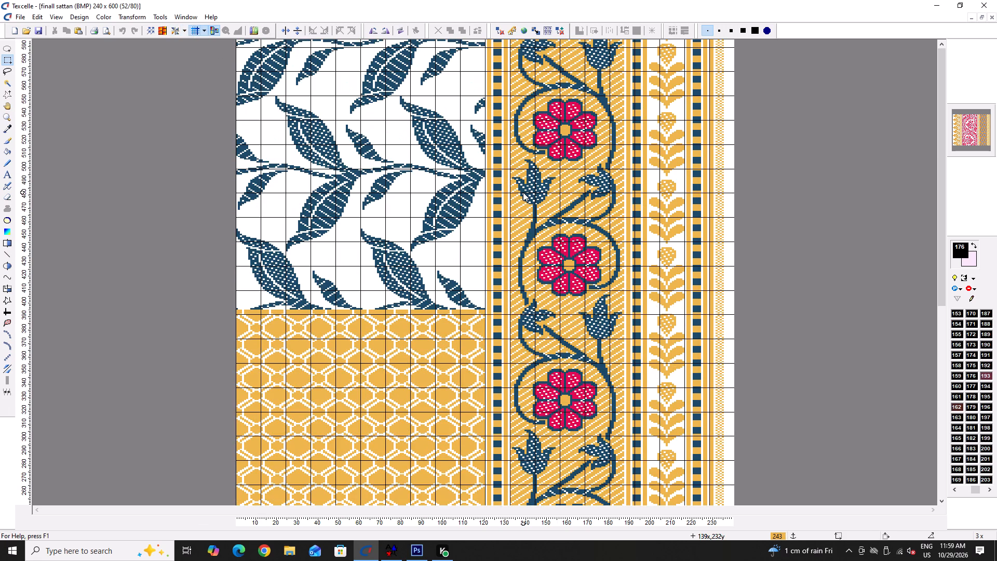
ctrl+scroll(523, 192, up, 5)
ctrl+scroll(523, 193, down, 5)
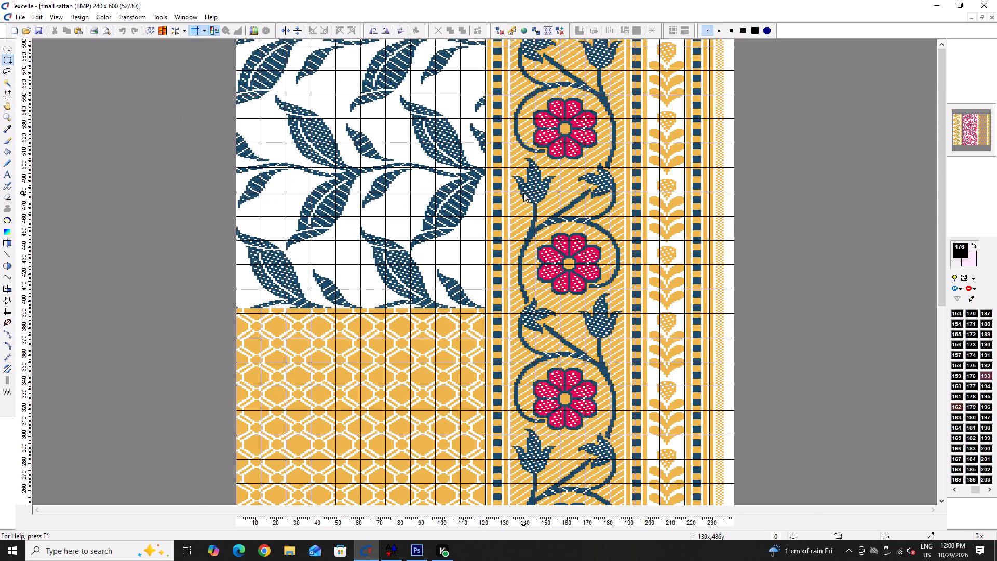
ctrl+scroll(353, 229, up, 1)
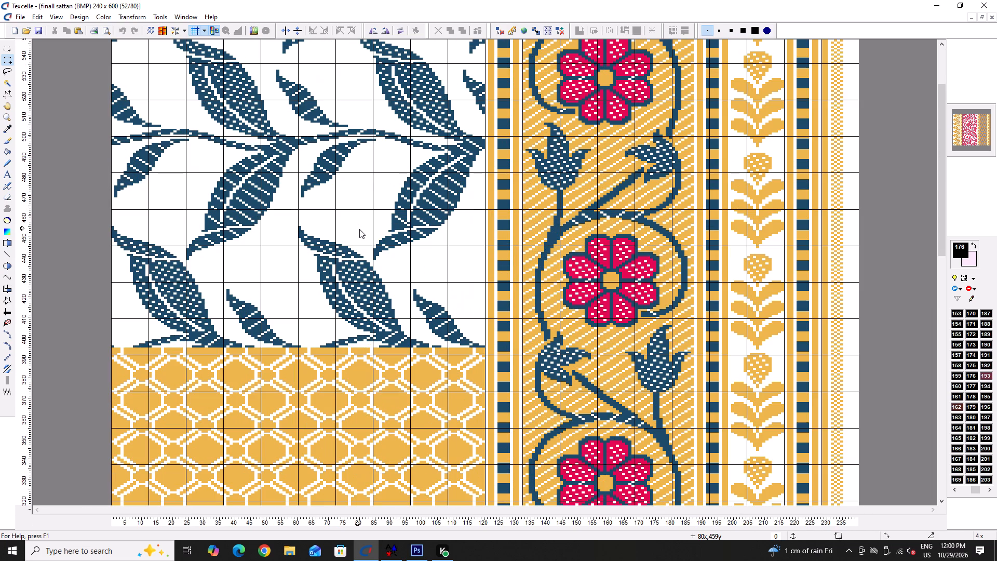
ctrl+scroll(724, 274, up, 2)
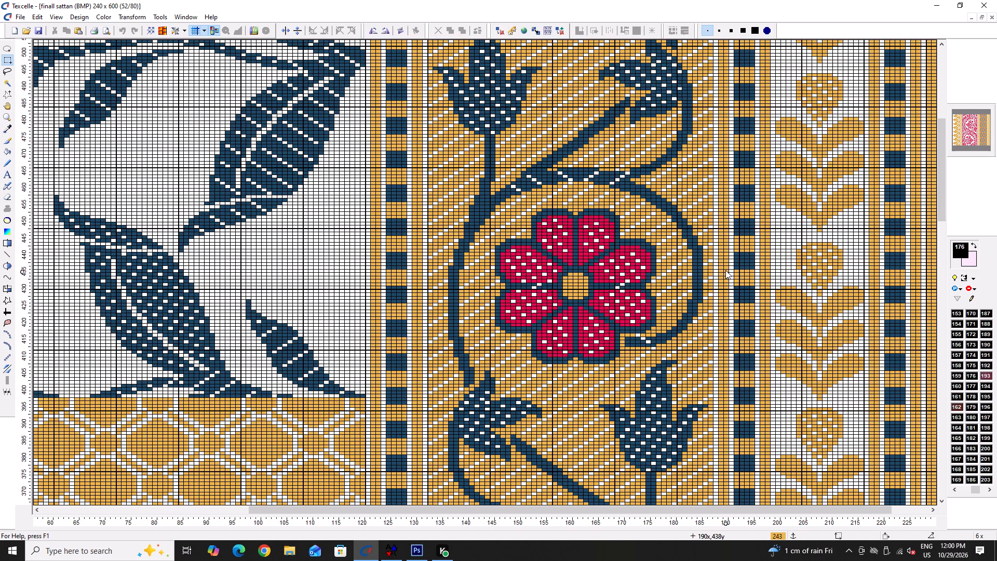
key(Right)
key(Right)
key(Down)
key(Right)
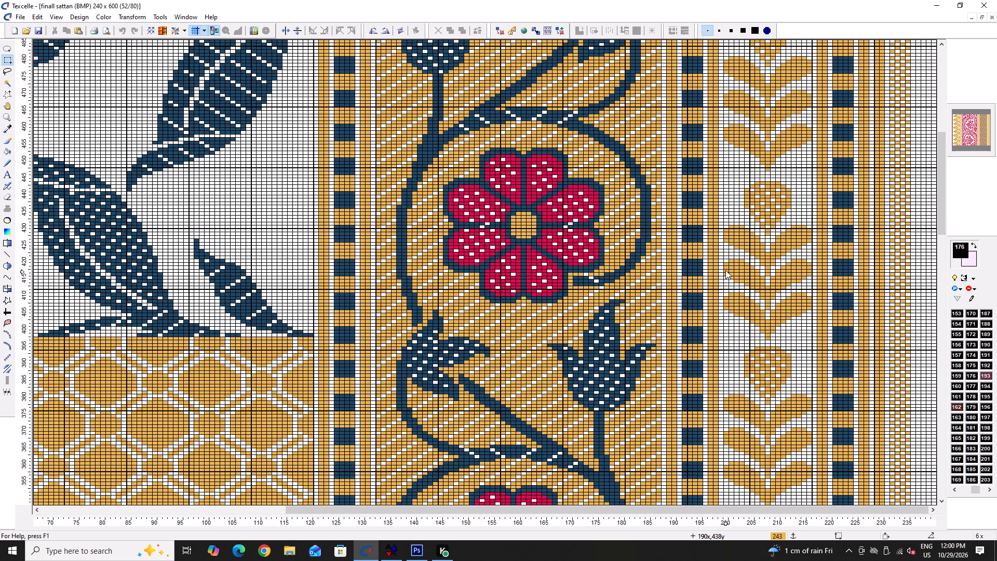
Switch to Photoshop to view the Untitled-1 border layout, and return to the finall sattan design in Texcelle.
click(416, 552)
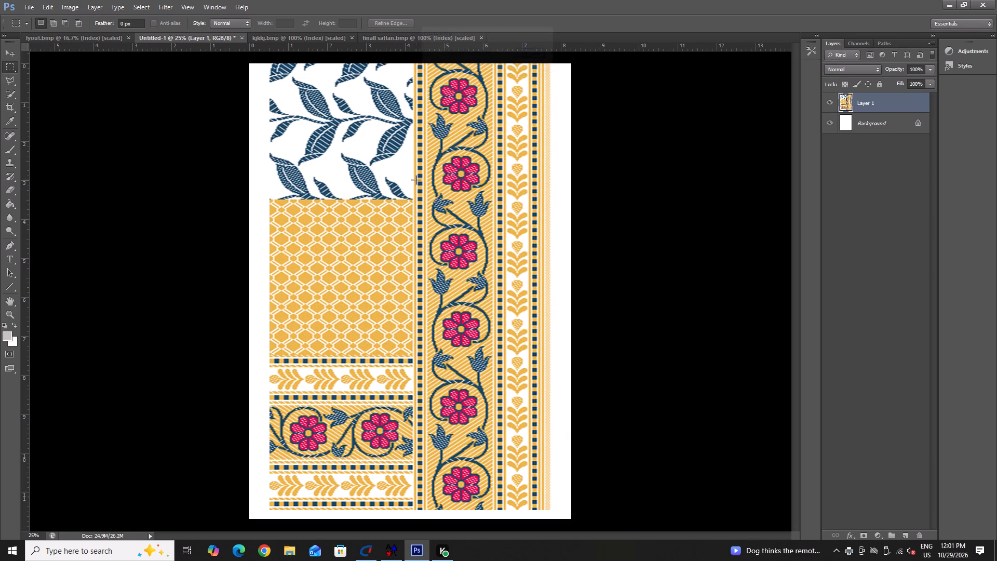
click(365, 549)
Examine the floral vine border beside the leaf field and diamond lattice of the finall sattan design.
scroll(428, 528, down, 5)
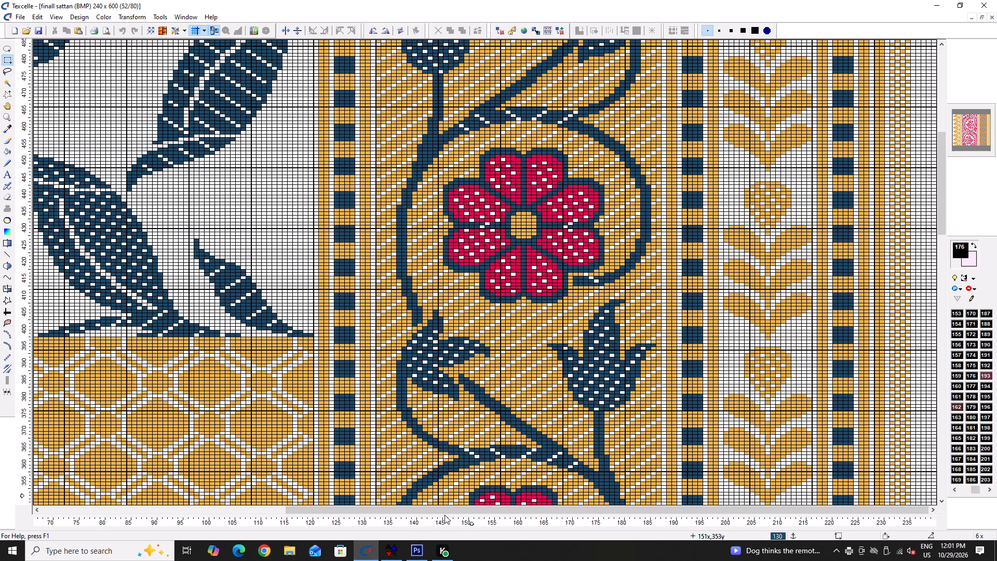
scroll(444, 515, down, 1)
text(kk)
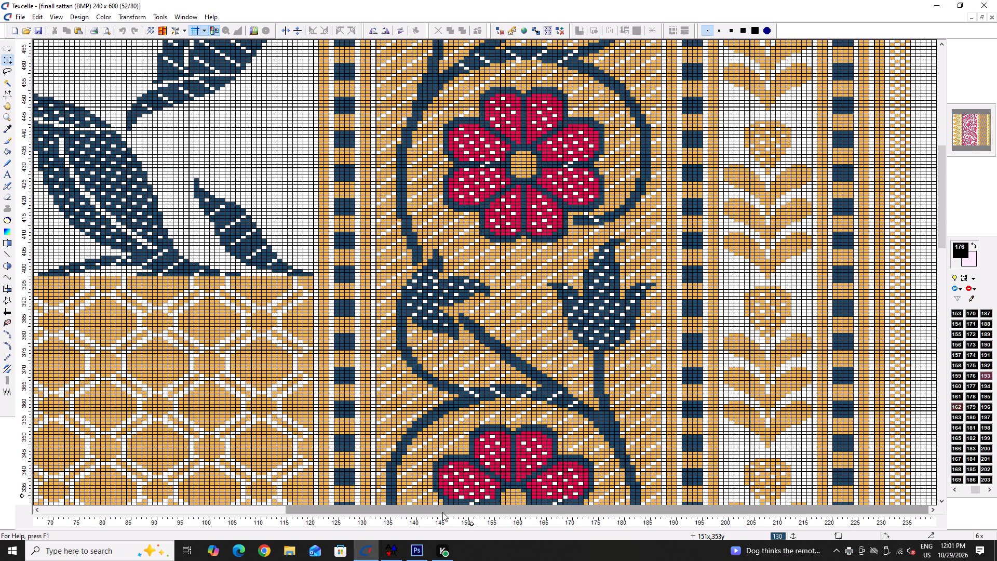
scroll(450, 514, down, 5)
key(k)
key(k)
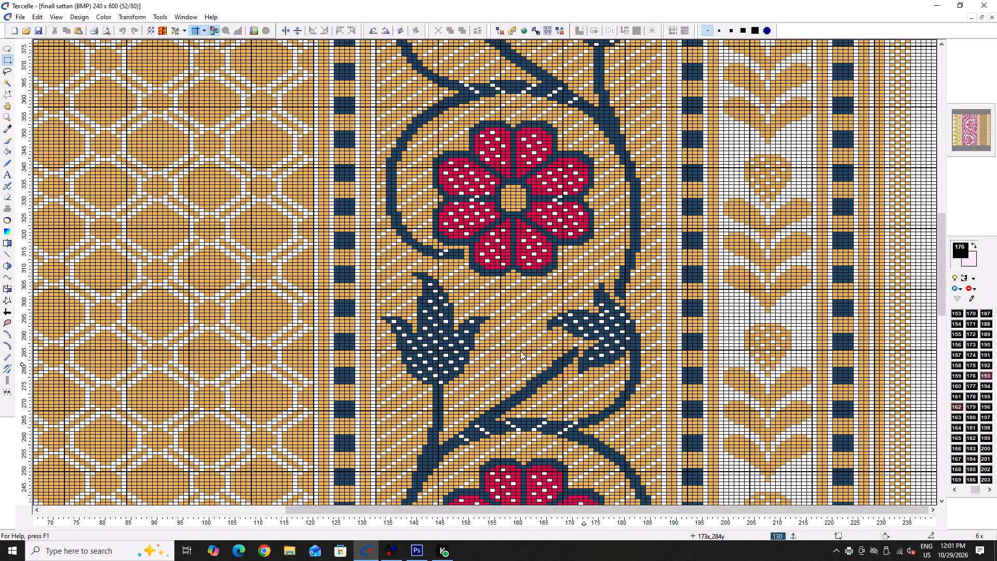
scroll(220, 304, up, 6)
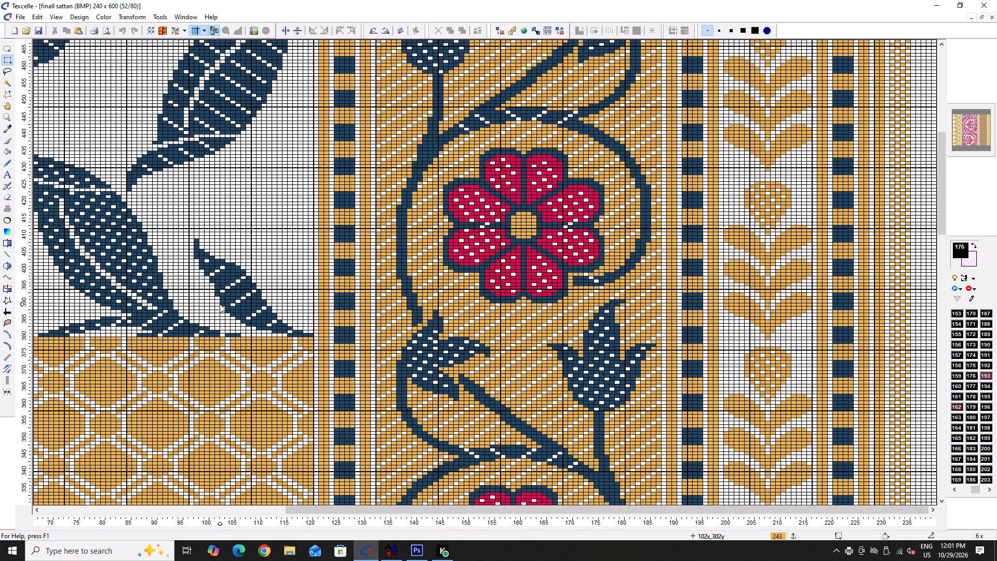
key(Right)
key(Right)
key(k)
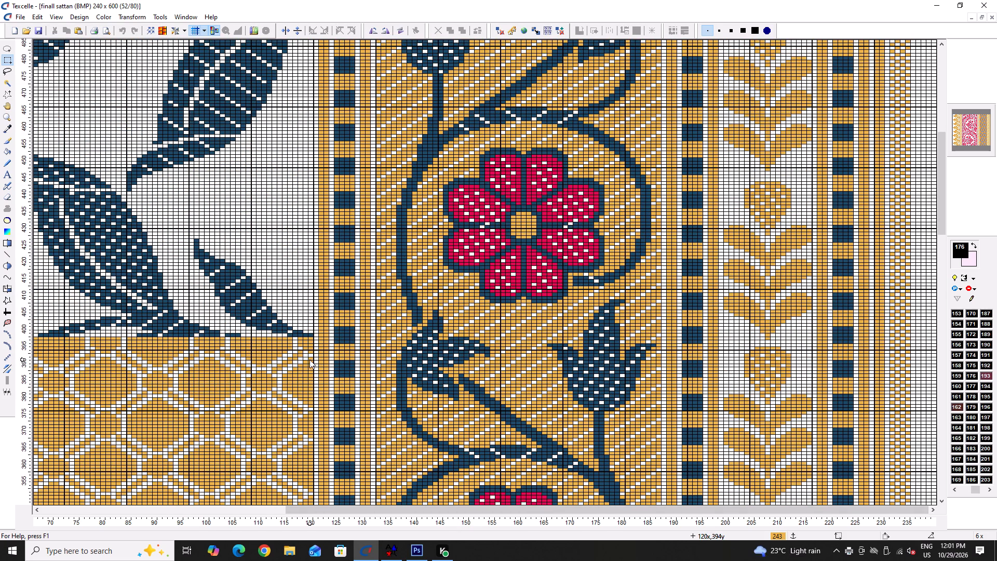
Measure across the side border from its inner edge beside the lattice with a rectangular selection, and clear the selection.
drag(317, 360, 867, 542)
key(Right)
key(Right)
key(Right)
key(Right)
key(Right)
key(Right)
key(Right)
key(Right)
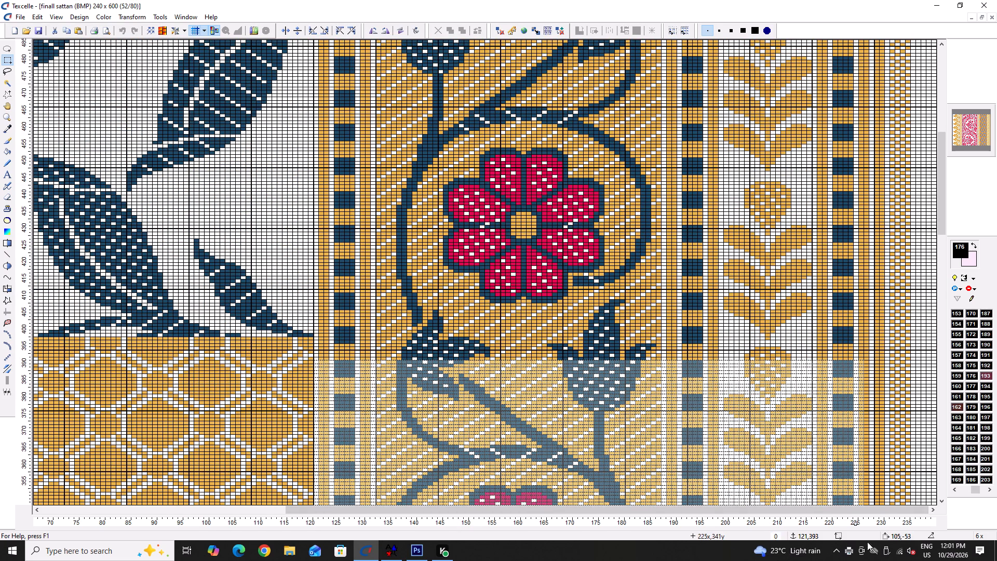
drag(867, 542, 937, 553)
key(Delete)
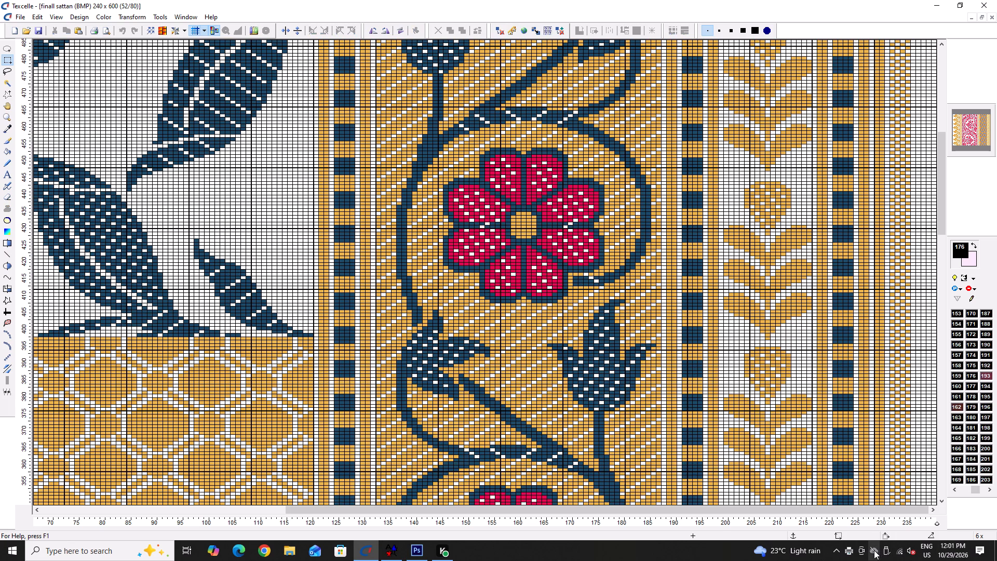
Examine the side border of the finall sattan design down to its bottom edge.
scroll(857, 527, down, 5)
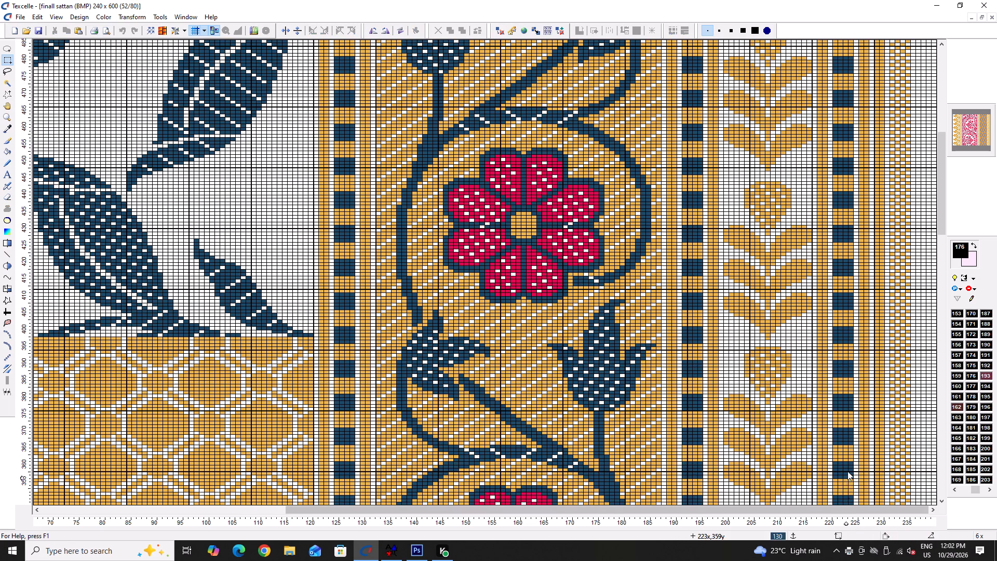
scroll(851, 462, down, 5)
scroll(843, 459, down, 20)
scroll(843, 459, down, 1)
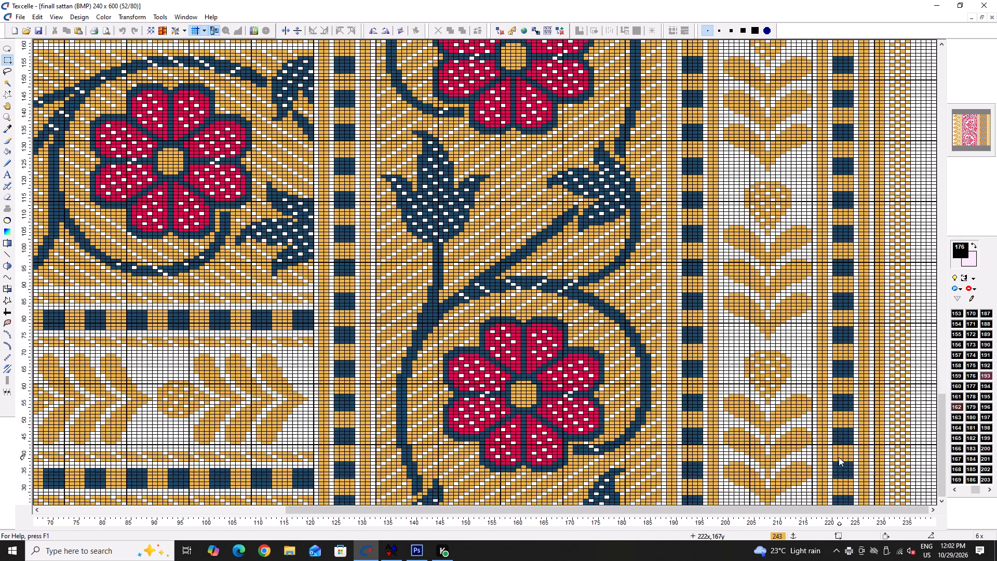
scroll(839, 457, down, 3)
key(Down)
key(Down)
key(Down)
key(Down)
key(Down)
key(Down)
key(Down)
key(Down)
key(Down)
key(Down)
key(Down)
key(Down)
key(Down)
key(Down)
key(Down)
key(Down)
key(Down)
key(Down)
key(Down)
scroll(839, 459, down, 6)
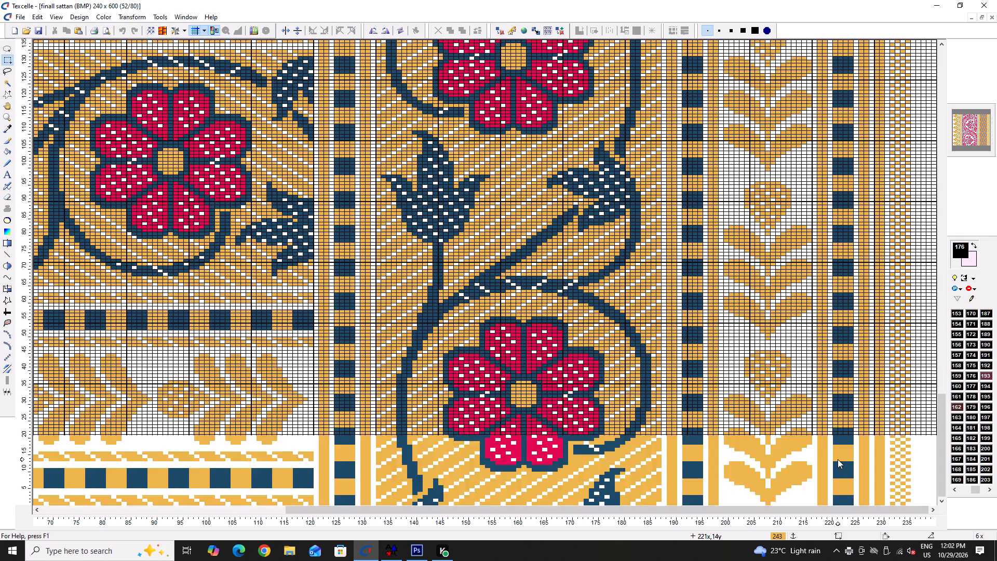
scroll(838, 459, down, 1)
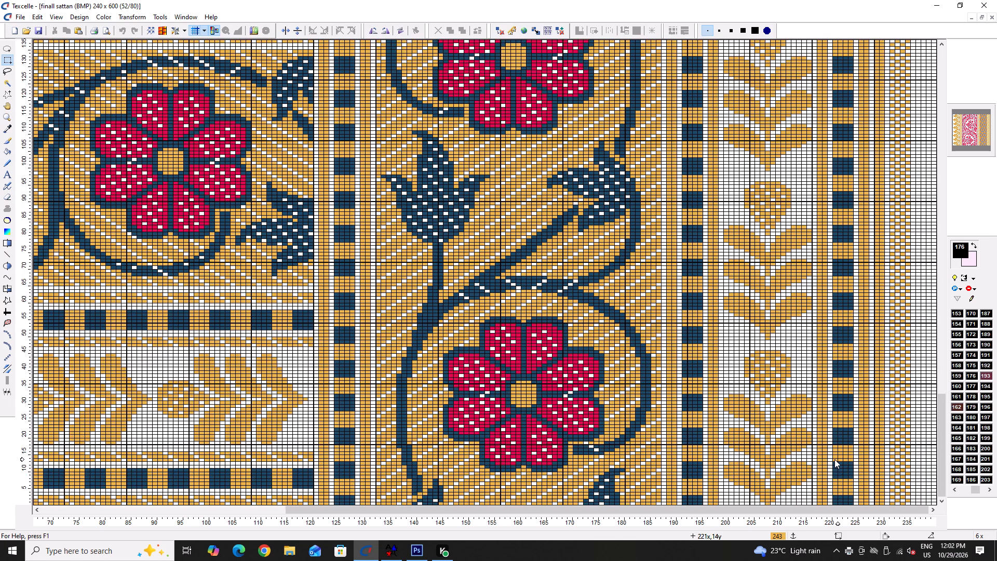
Measure across the navy-and-gold block band on the floral vine's inner side with a rectangular selection, and clear the selection.
key(k)
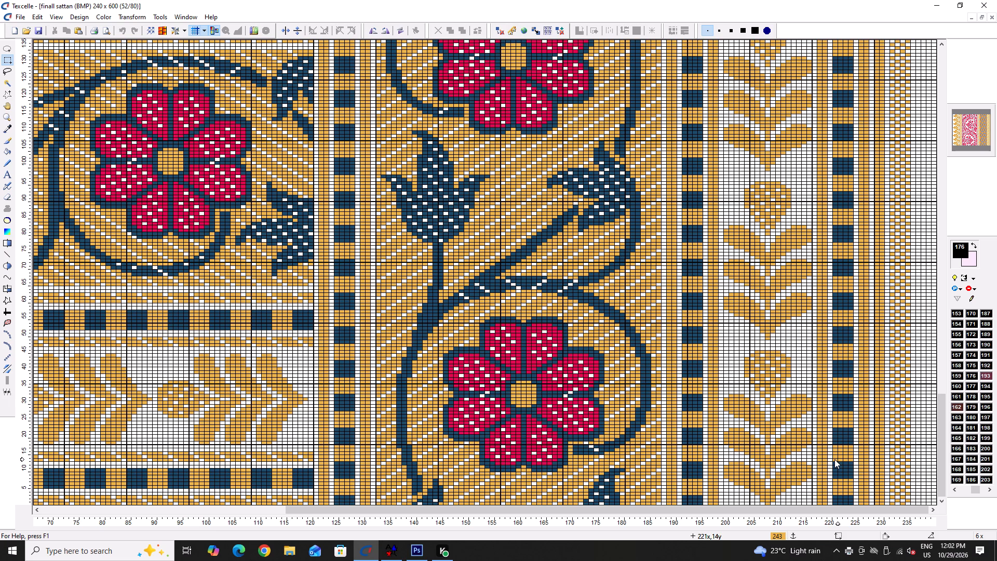
key(k)
key(k)
drag(320, 410, 335, 424)
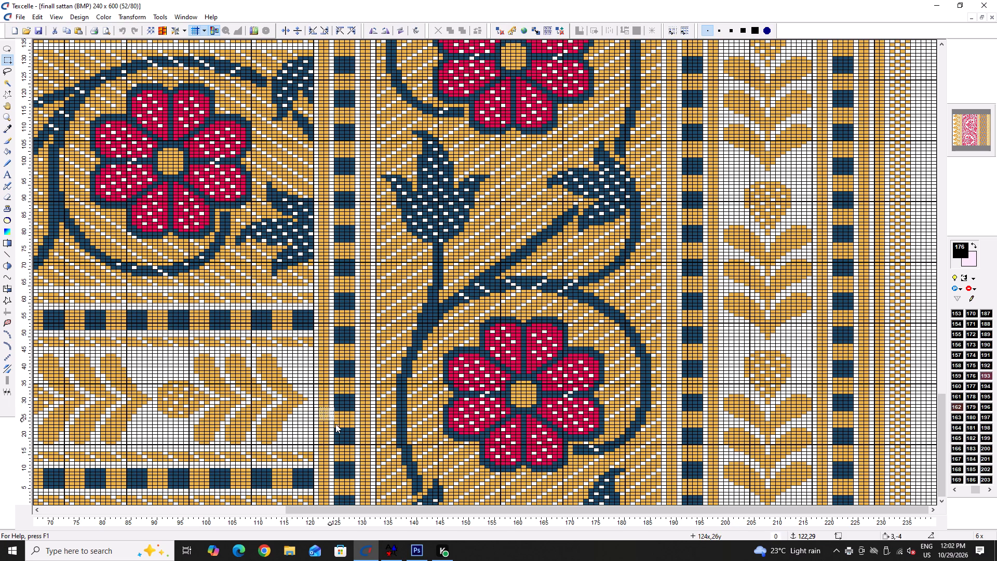
drag(335, 424, 367, 463)
click(367, 463)
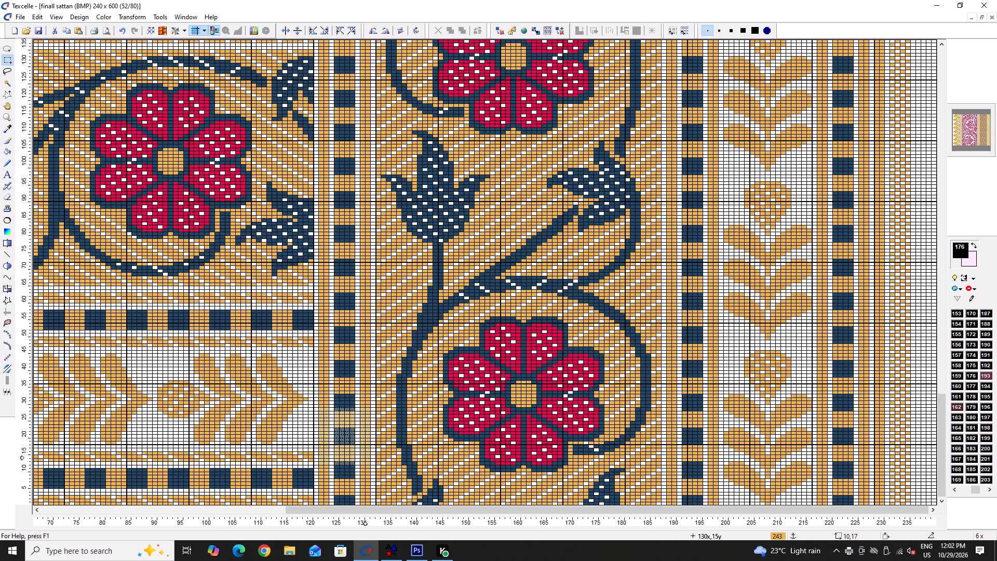
key(Delete)
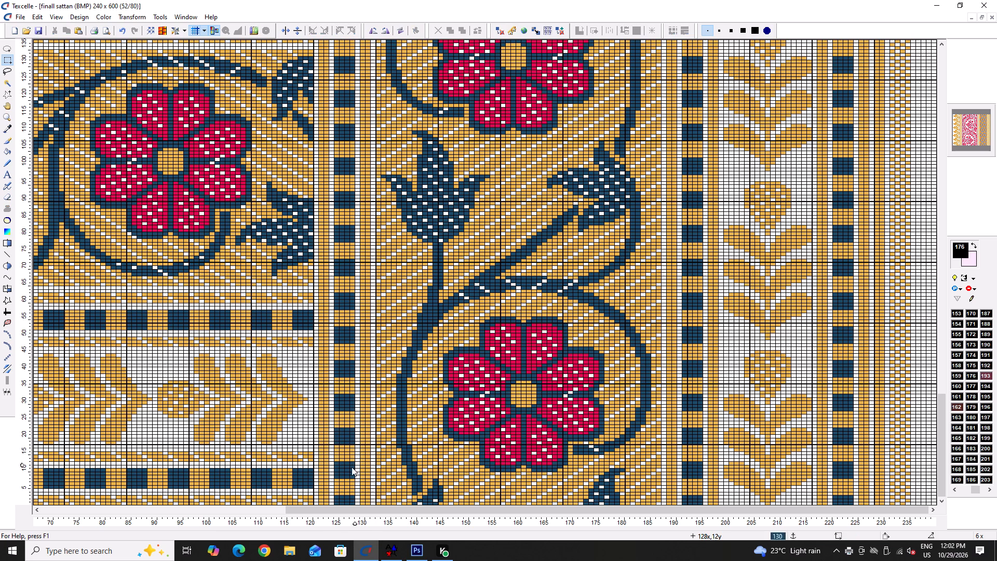
Measure the width of the floral vine band between the two block bands near the bottom edge, and clear the selection.
key(k)
key(k)
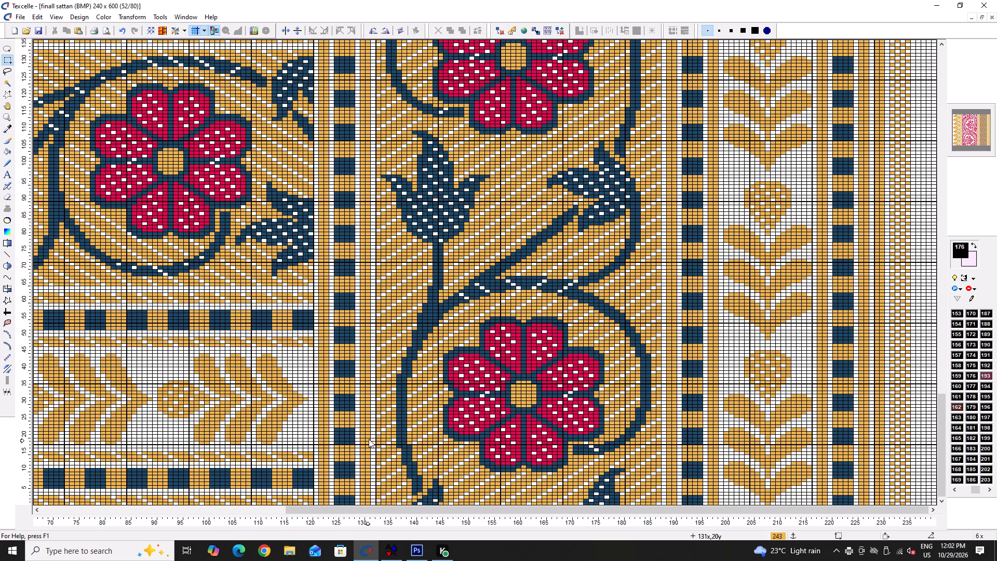
drag(371, 437, 670, 509)
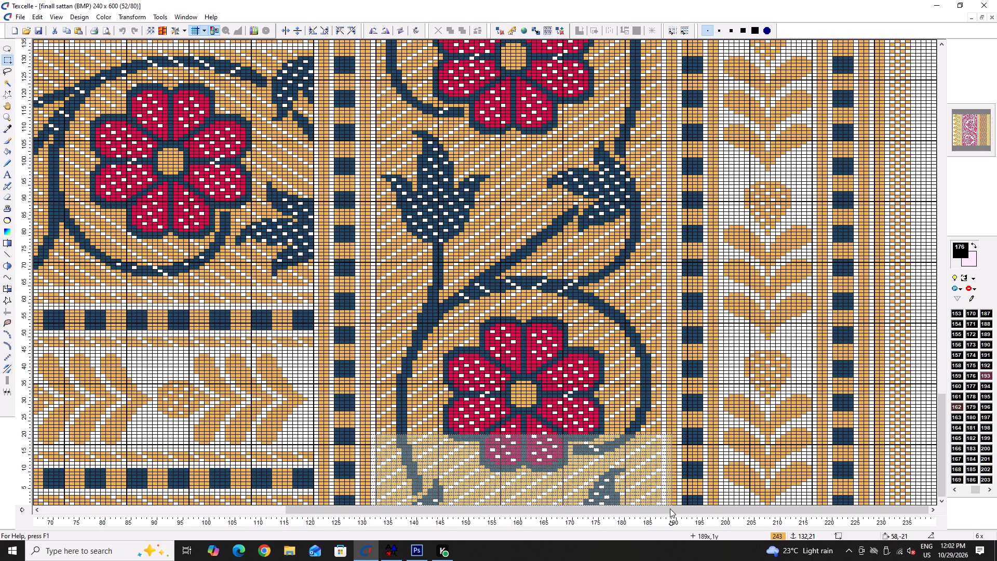
drag(670, 509, 665, 507)
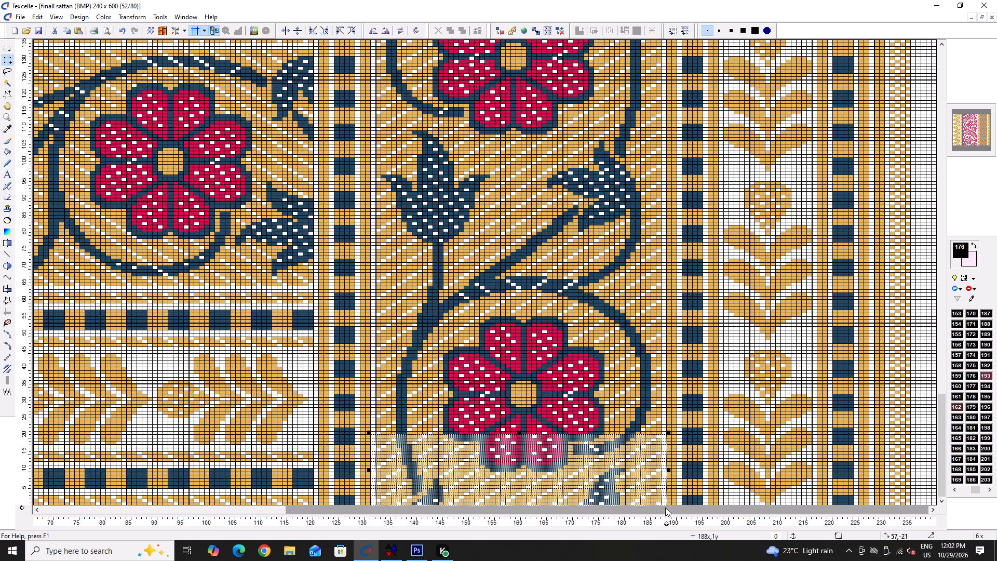
key(Delete)
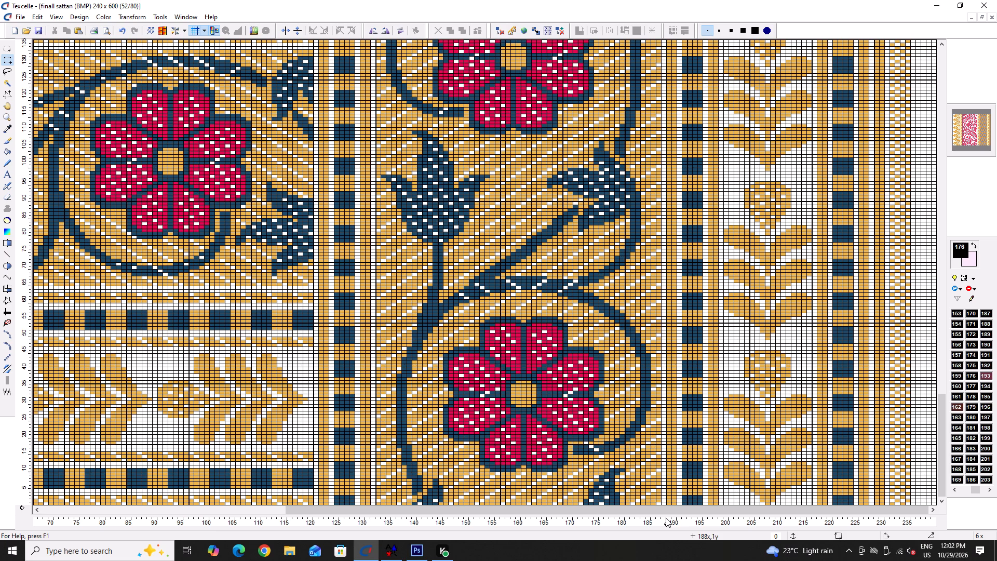
key(Delete)
Measure across the gold leaf-and-bud band near the bottom edge with a rectangular selection, and clear the selection.
key(Right)
key(Right)
key(k)
key(k)
drag(720, 356, 783, 427)
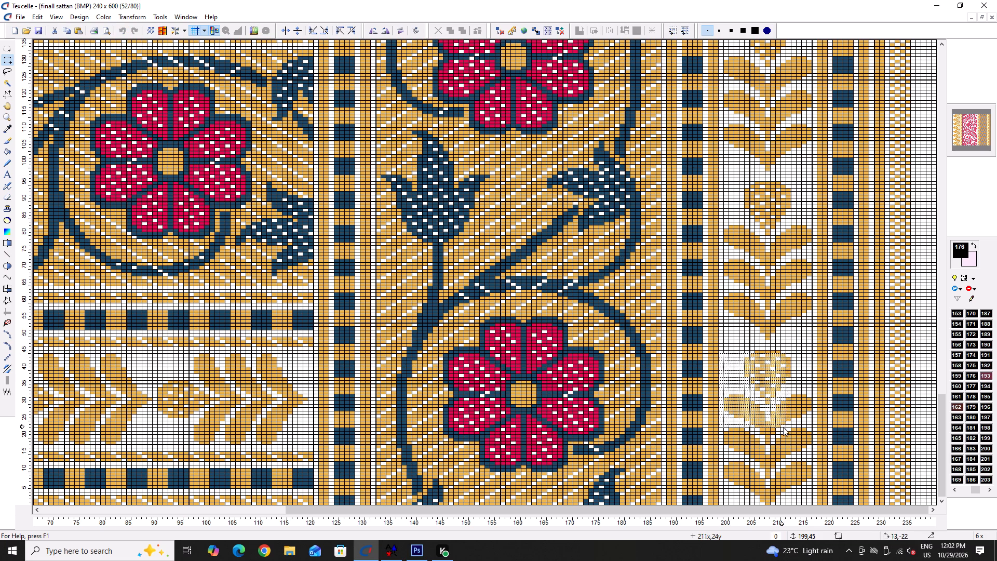
drag(783, 427, 813, 452)
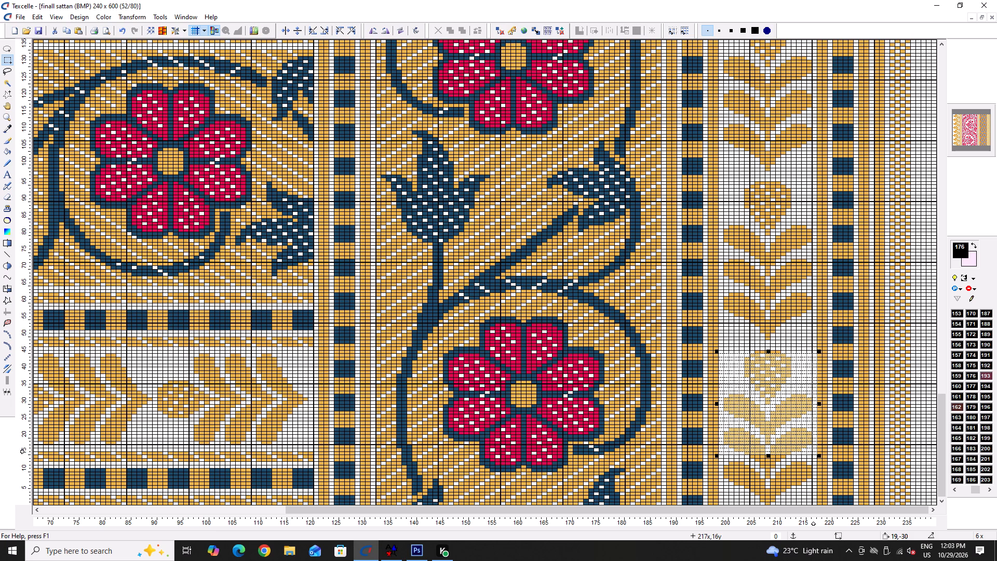
key(Delete)
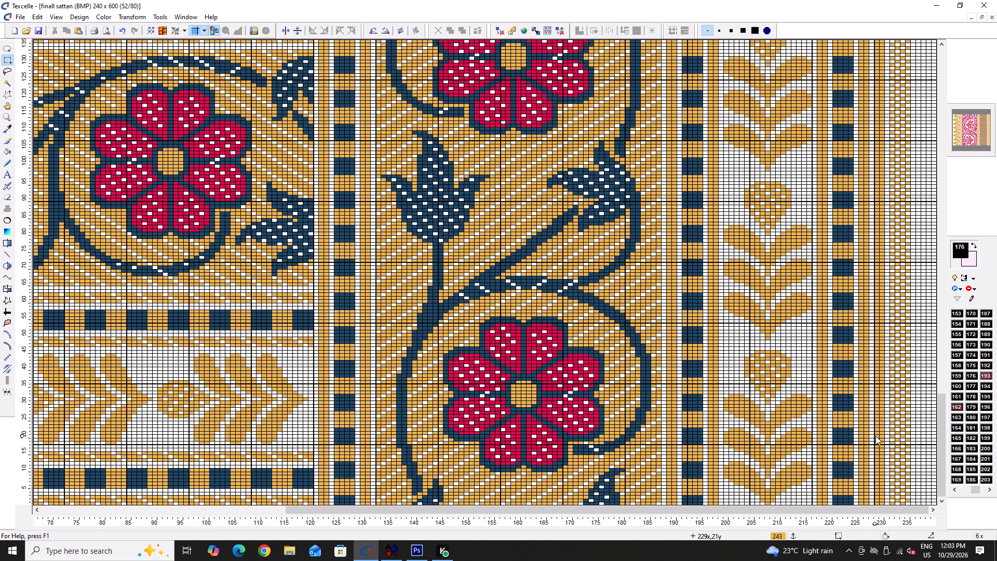
Measure the narrow gold stripe beside the dotted outer edge with a small rectangular selection, and clear the selection.
drag(875, 436, 882, 444)
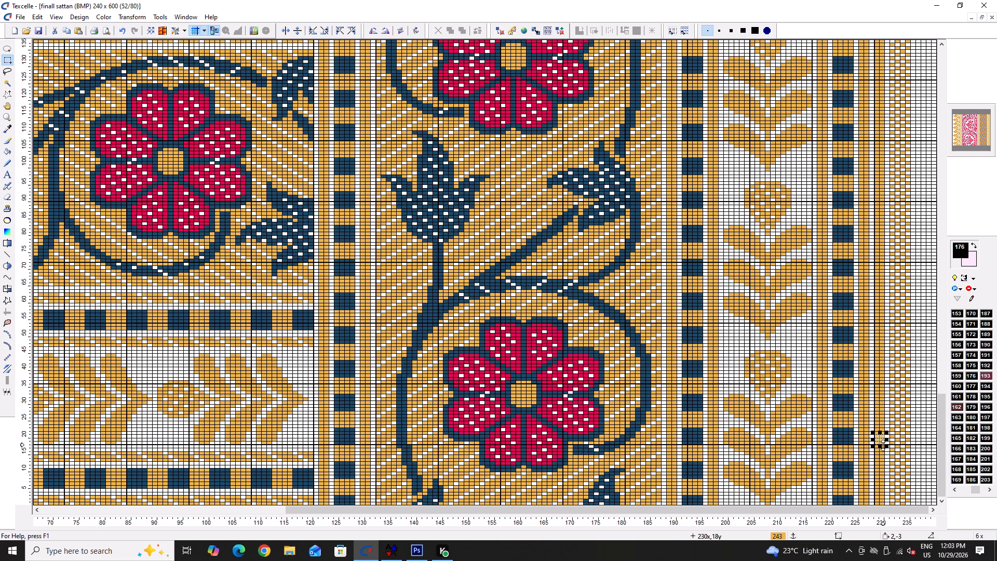
key(Right)
key(k)
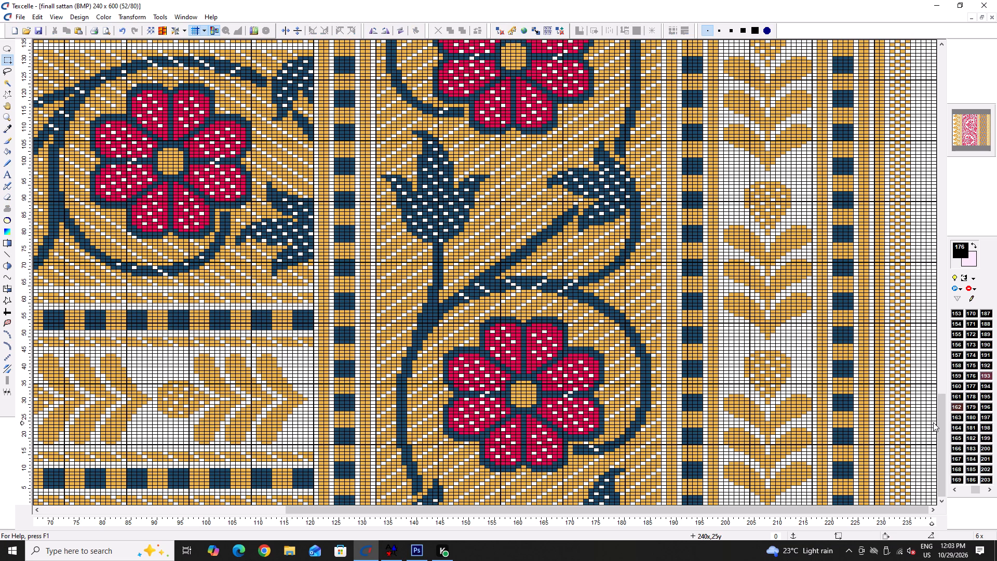
Measure across the dotted outermost strip of the side border with a rectangular selection.
drag(891, 434, 907, 464)
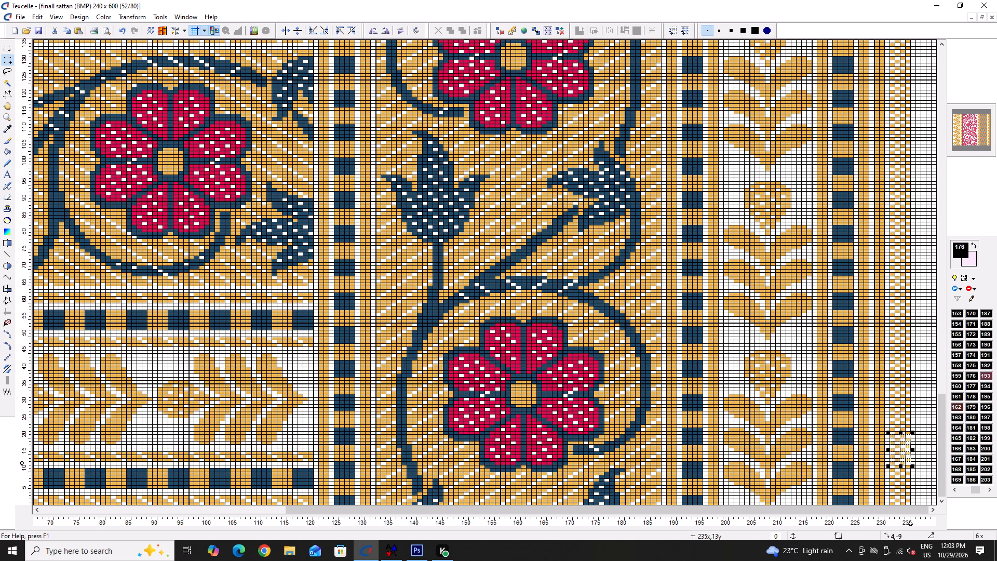
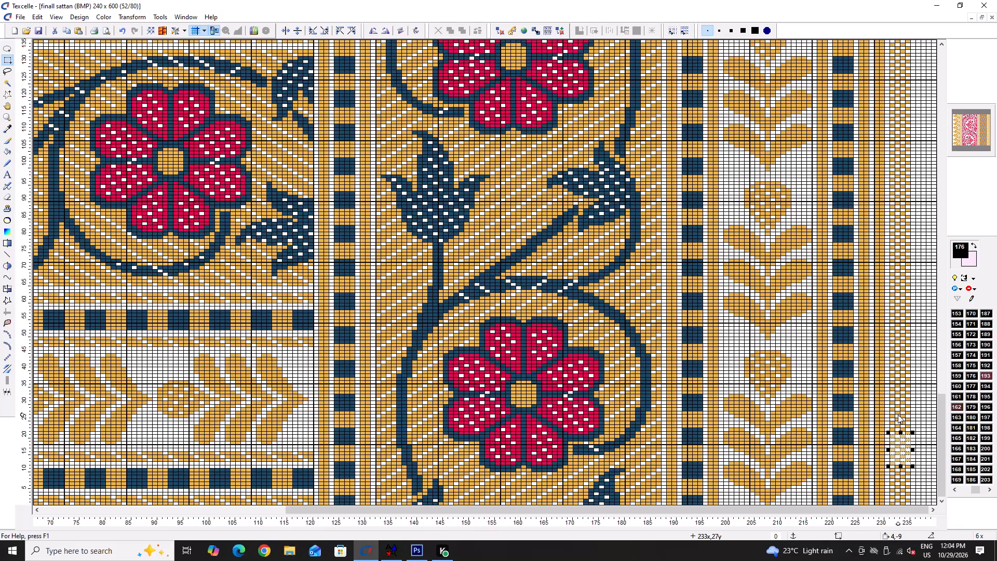
Clear the dotted strip's selection and measure across the full side border, from its inner edge to the design's outer edge, with a rectangular selection.
key(Delete)
key(k)
key(k)
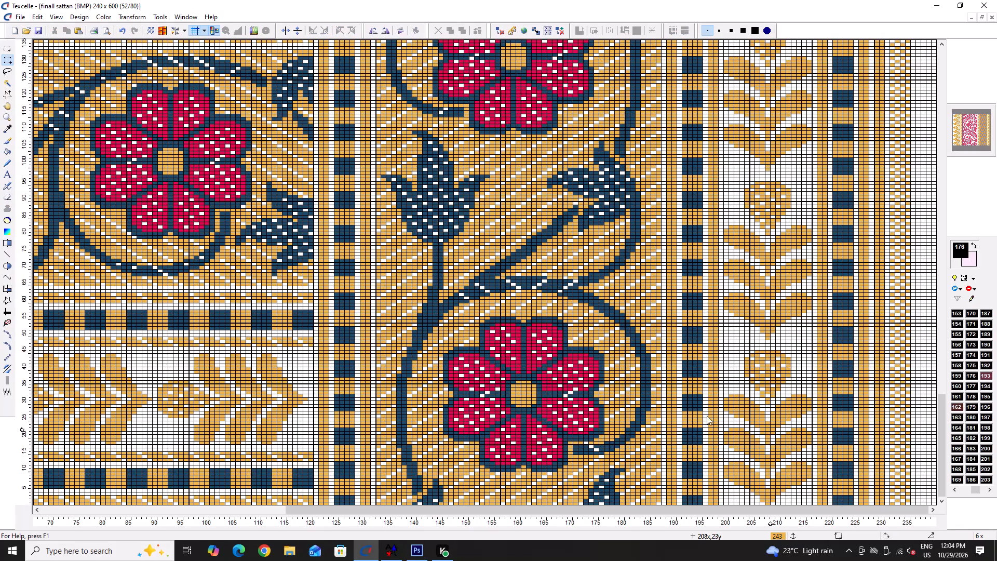
double_click(314, 376)
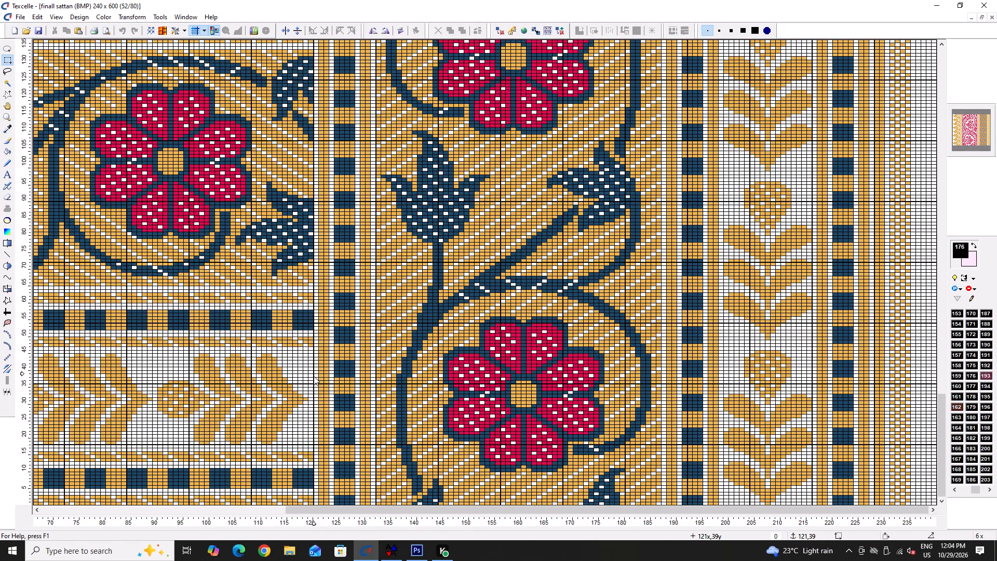
drag(314, 377, 996, 500)
key(Right)
key(Right)
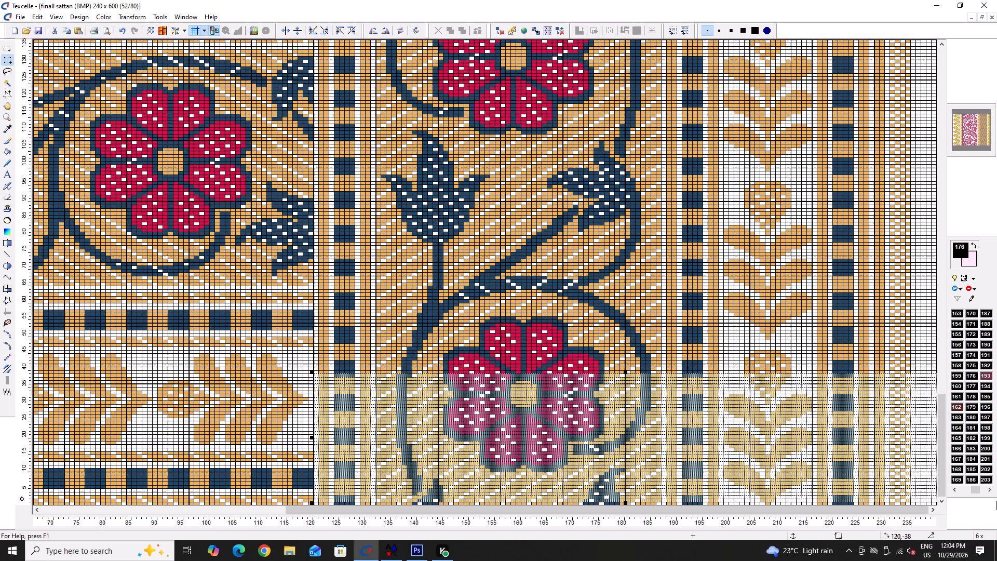
Measure the plain margin outside the dotted outermost strip with a small rectangular selection, replacing the full-border selection.
drag(911, 432, 912, 432)
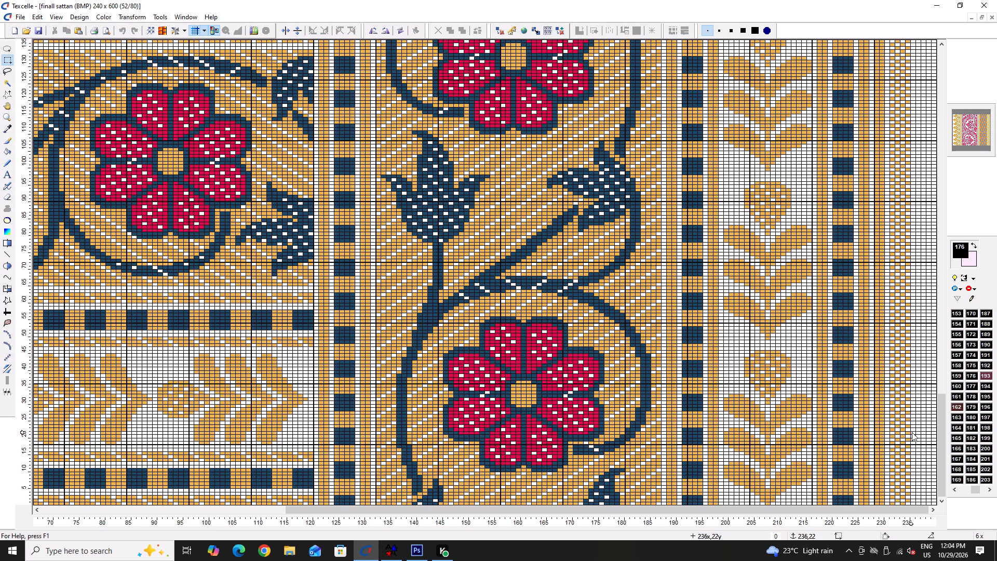
drag(912, 432, 951, 455)
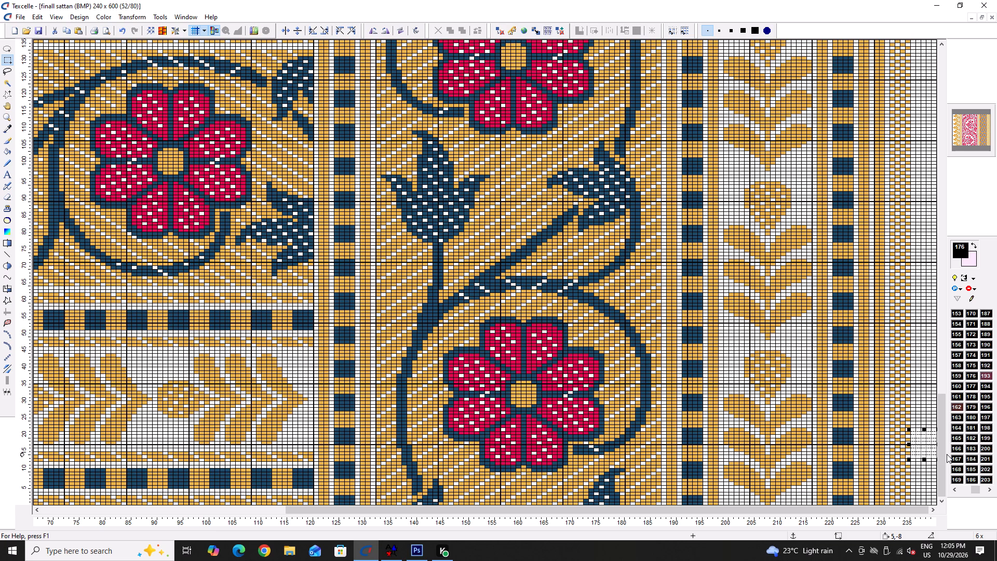
Examine the side border and adjoining motifs along the design's length, up to the top edge and back down to the bottom.
scroll(608, 228, up, 3)
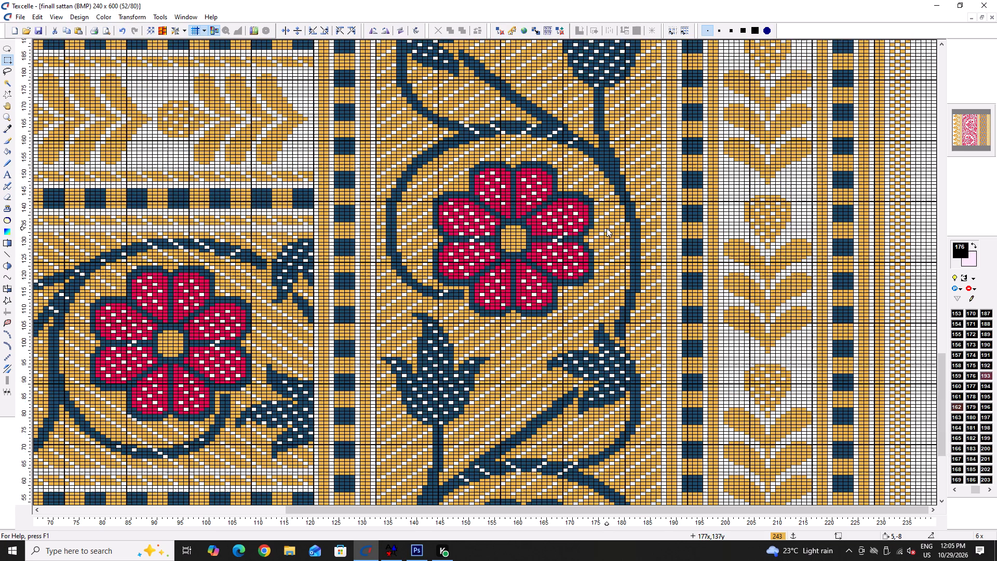
scroll(607, 229, up, 18)
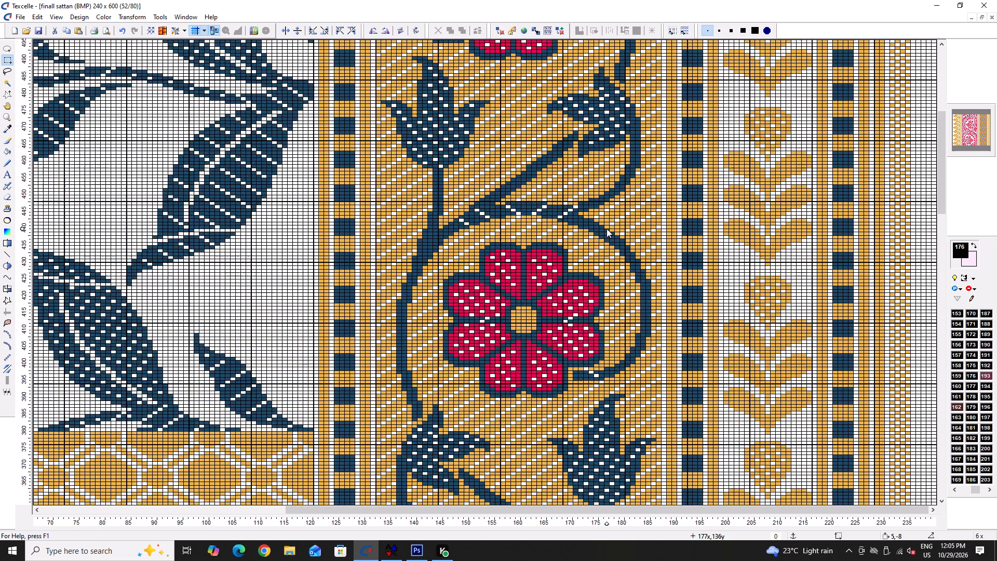
scroll(607, 229, down, 10)
scroll(607, 229, up, 18)
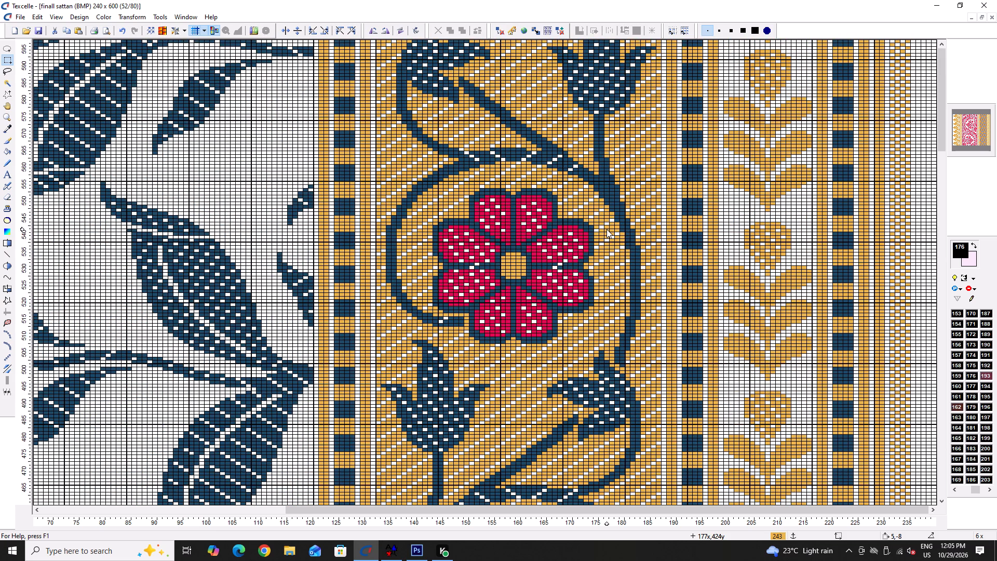
scroll(607, 229, up, 5)
scroll(607, 229, down, 4)
scroll(224, 288, down, 1)
scroll(0, 337, down, 5)
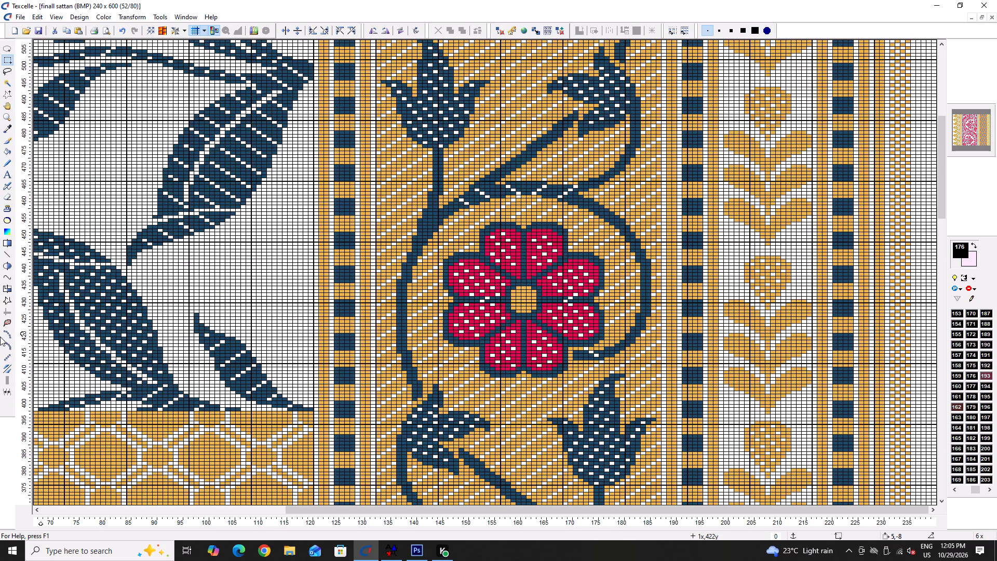
scroll(0, 337, down, 7)
scroll(626, 271, down, 6)
scroll(529, 284, down, 10)
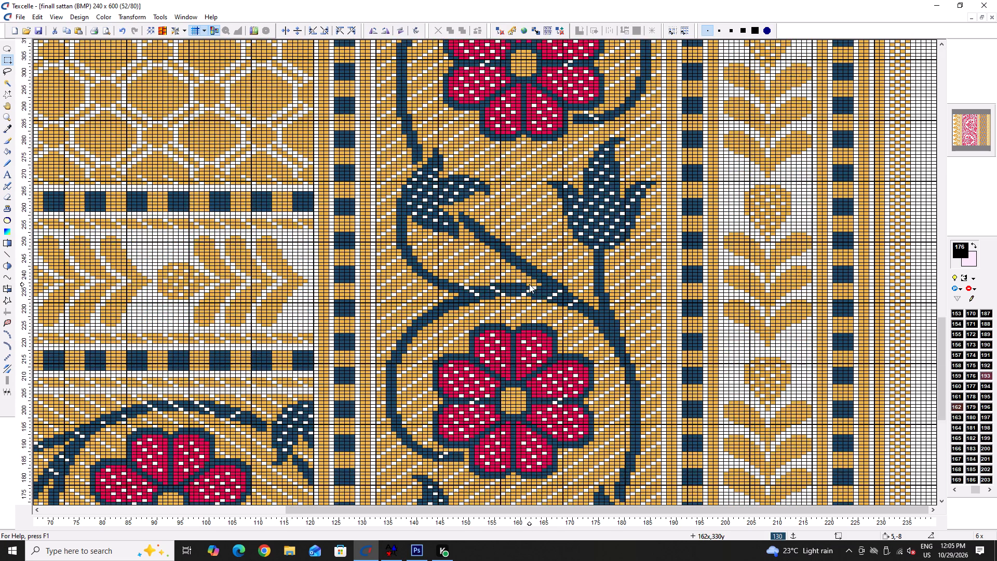
scroll(529, 284, down, 20)
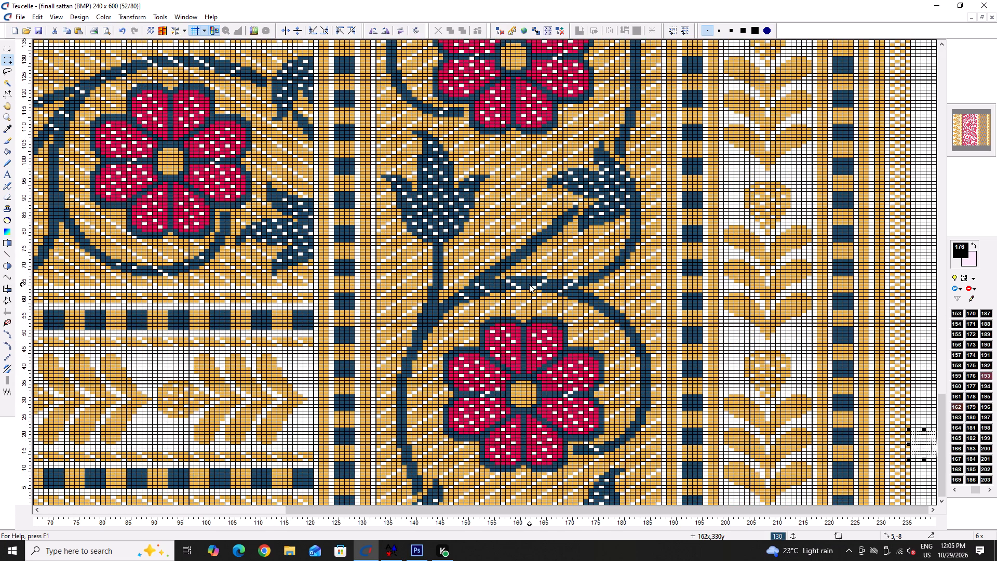
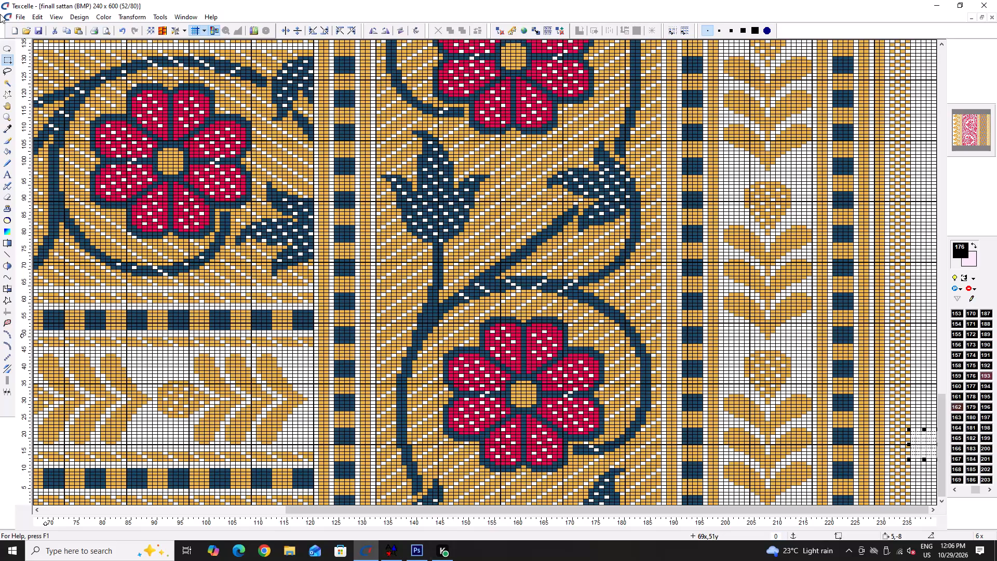
Clear the measuring selection on the plain outer margin and examine the lower horizontal borders where they meet the floral side border.
ctrl+scroll(333, 356, down, 6)
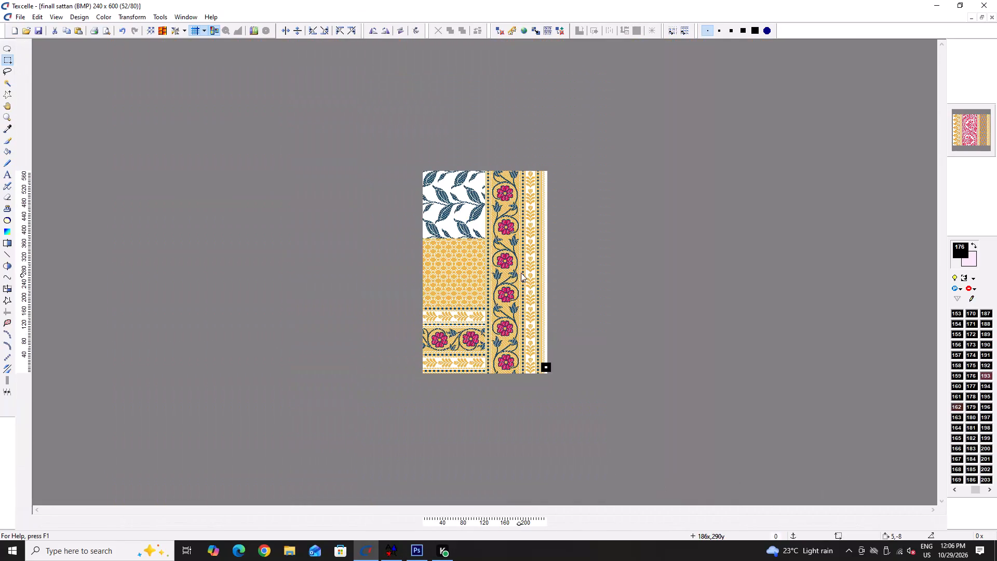
ctrl+scroll(541, 290, up, 3)
key(Delete)
scroll(555, 303, down, 2)
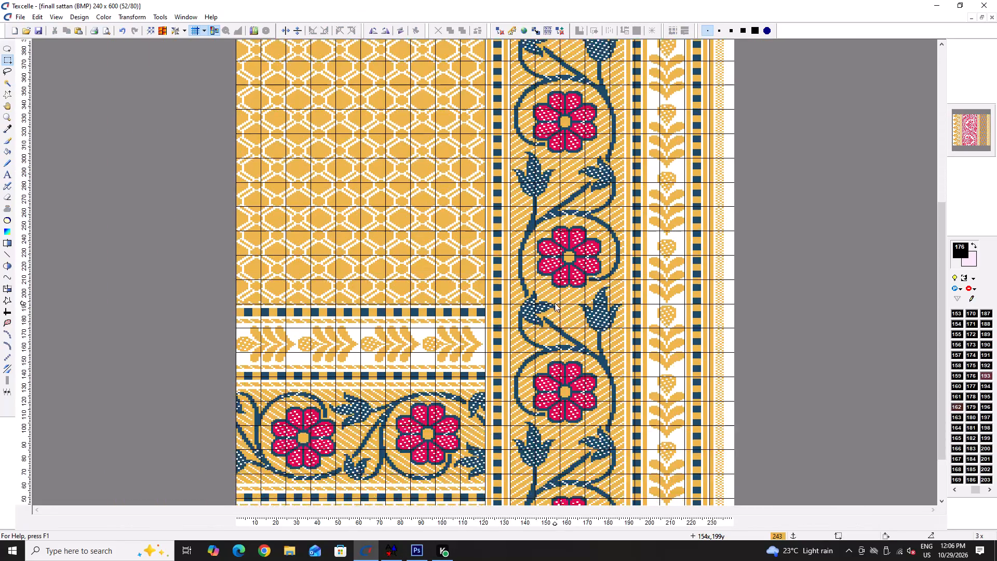
scroll(555, 303, down, 5)
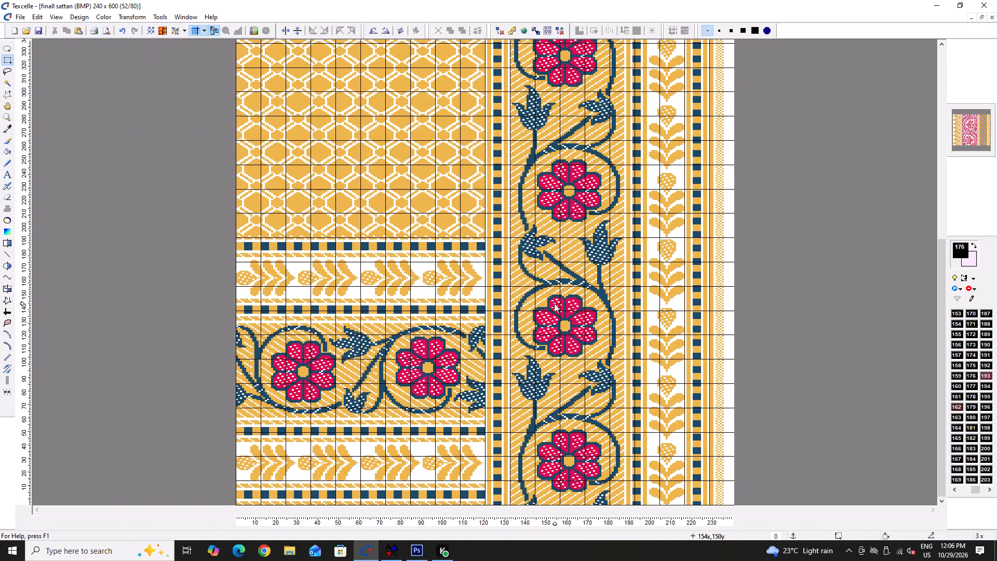
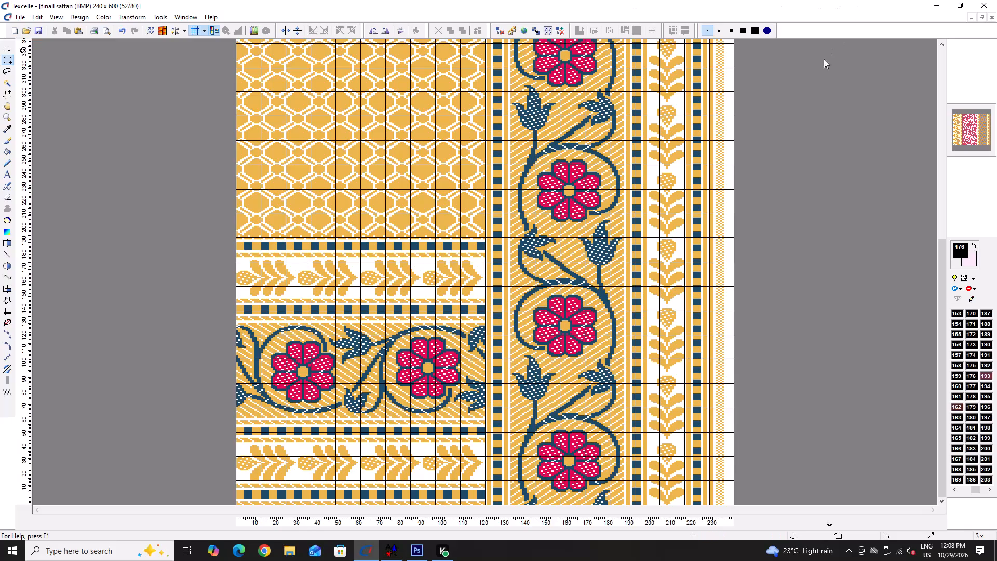
Switch to peacock bitmap 464 and restore the display of all its colours instead of only colour 176.
key(ctrl+Tab)
key(ctrl+Tab)
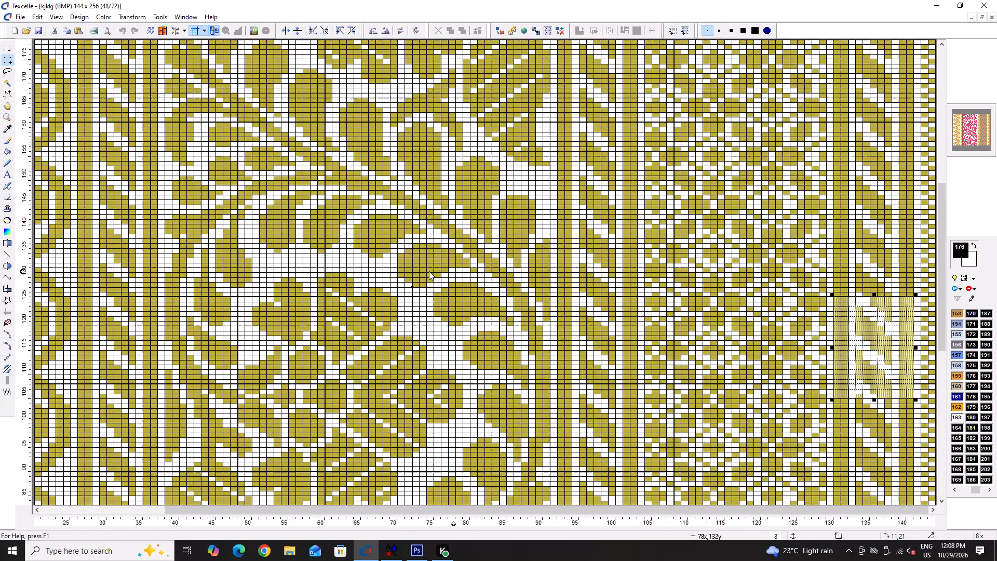
key(ctrl+Tab)
key(ctrl+Tab)
ctrl+scroll(353, 277, down, 3)
key(ctrl+Tab)
key(ctrl+Tab)
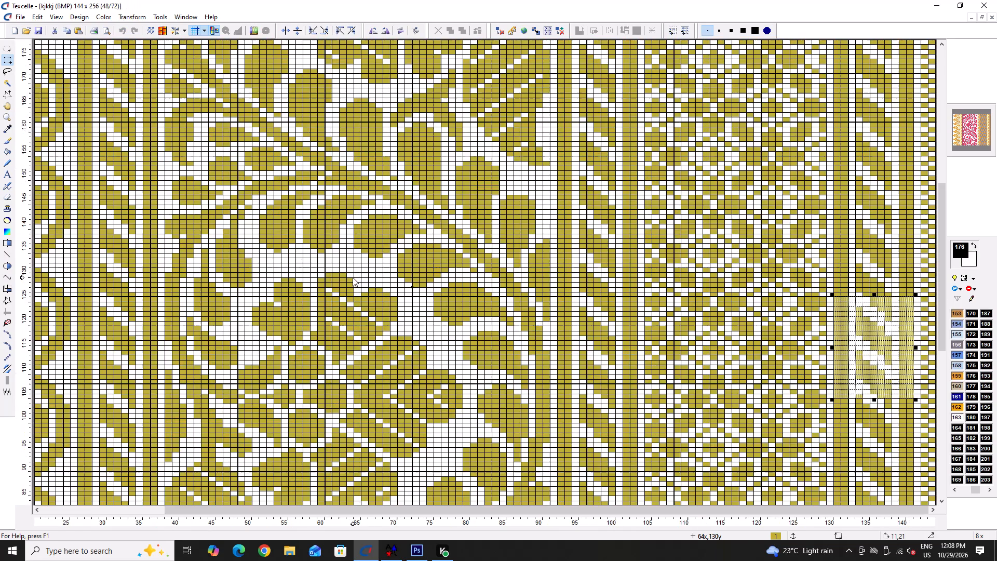
key(ctrl+Tab)
ctrl+scroll(353, 277, down, 9)
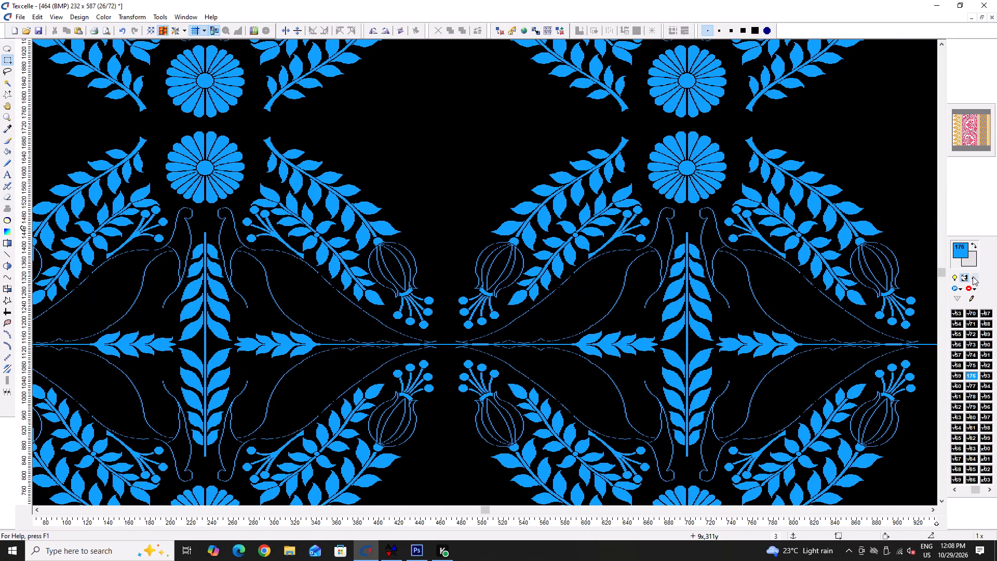
click(965, 277)
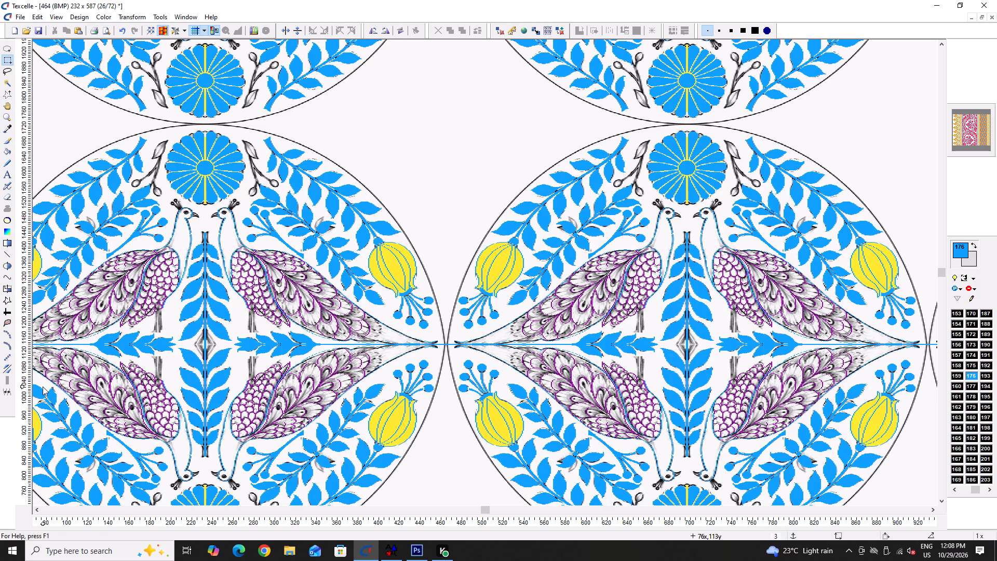
With the freehand pen, trim stray colour 176 pixels in the background colour along the upper edge of a central stem leaf.
scroll(128, 290, down, 3)
ctrl+scroll(160, 253, up, 2)
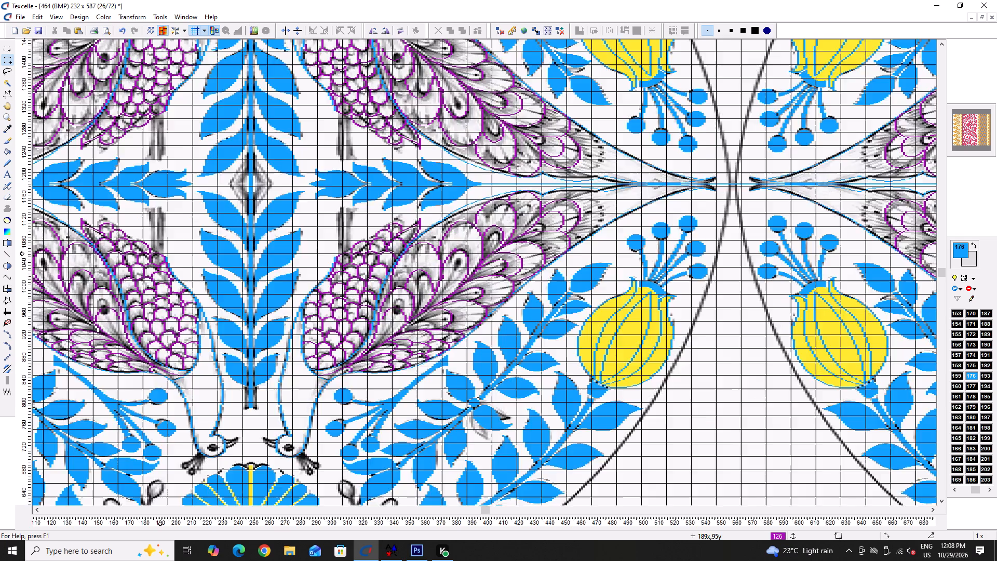
ctrl+scroll(160, 253, up, 3)
key(space)
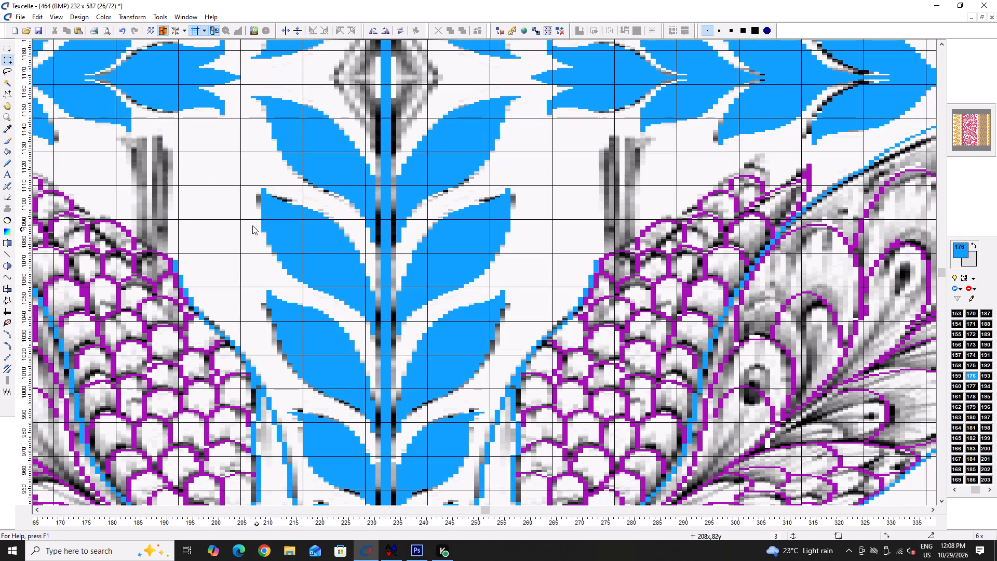
key(ctrl+space)
ctrl+scroll(243, 325, down, 2)
ctrl+scroll(288, 318, up, 7)
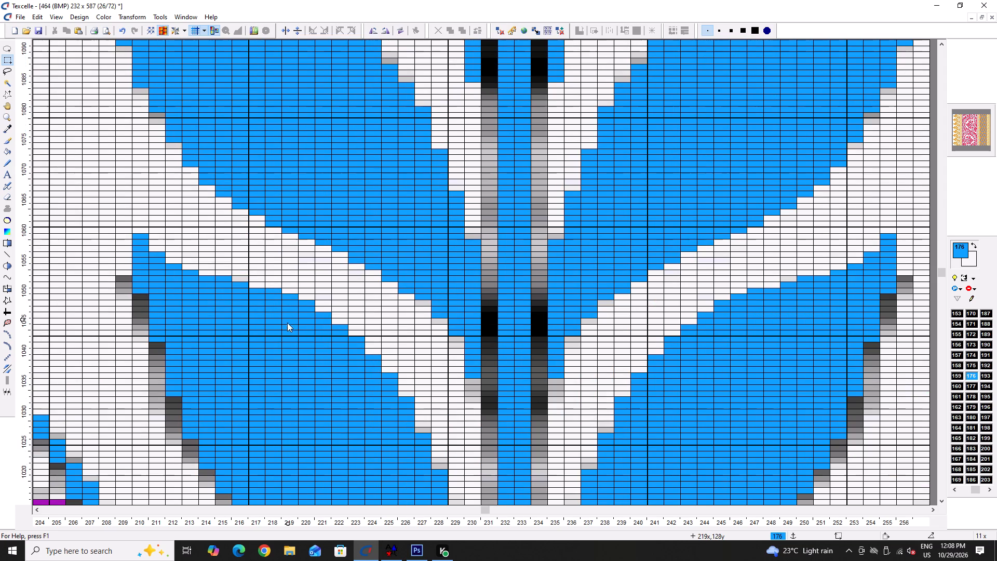
key(space)
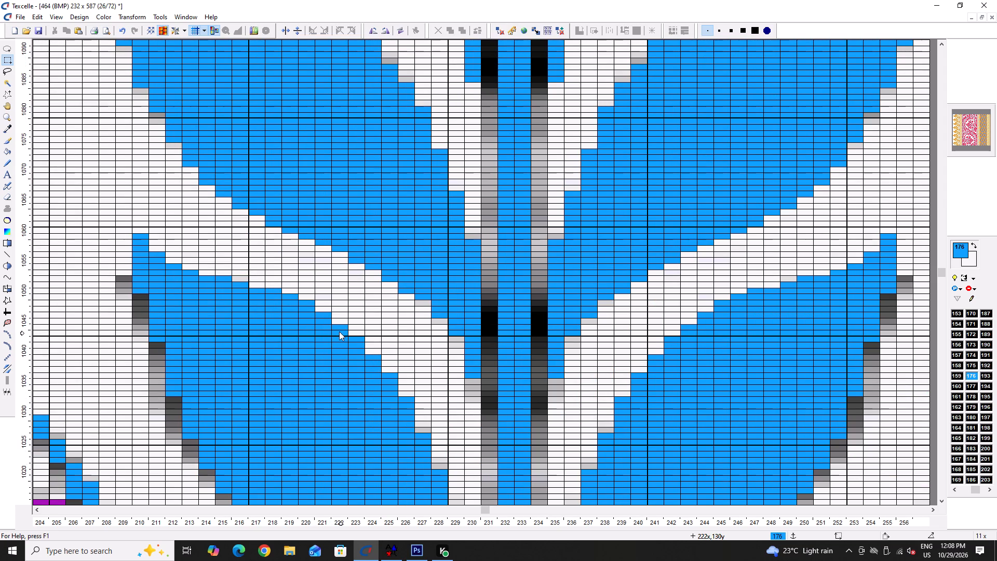
ctrl+scroll(252, 278, up, 2)
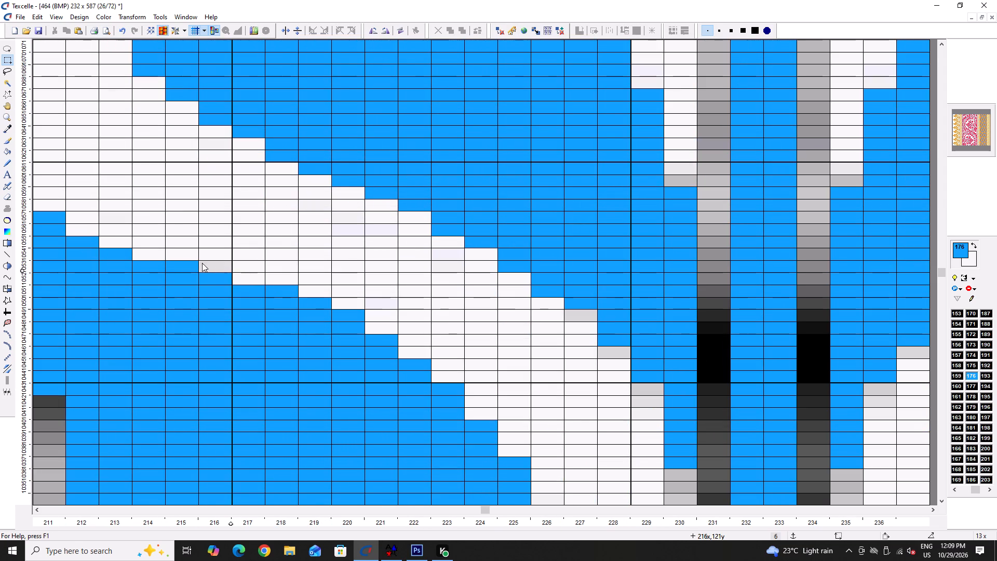
right_click(183, 261)
right_click(195, 266)
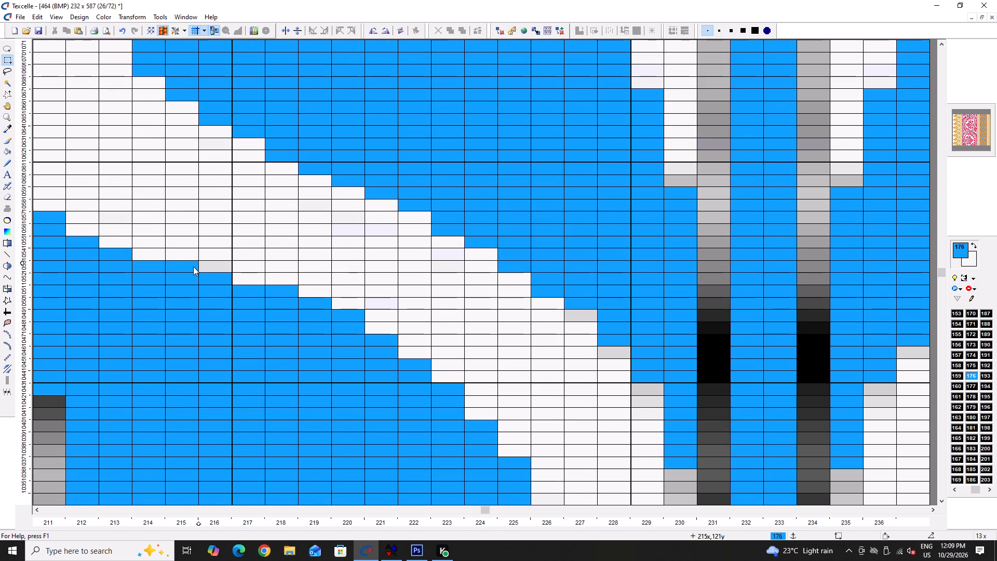
key(x)
right_click(193, 264)
right_click(221, 273)
right_click(300, 292)
right_click(290, 288)
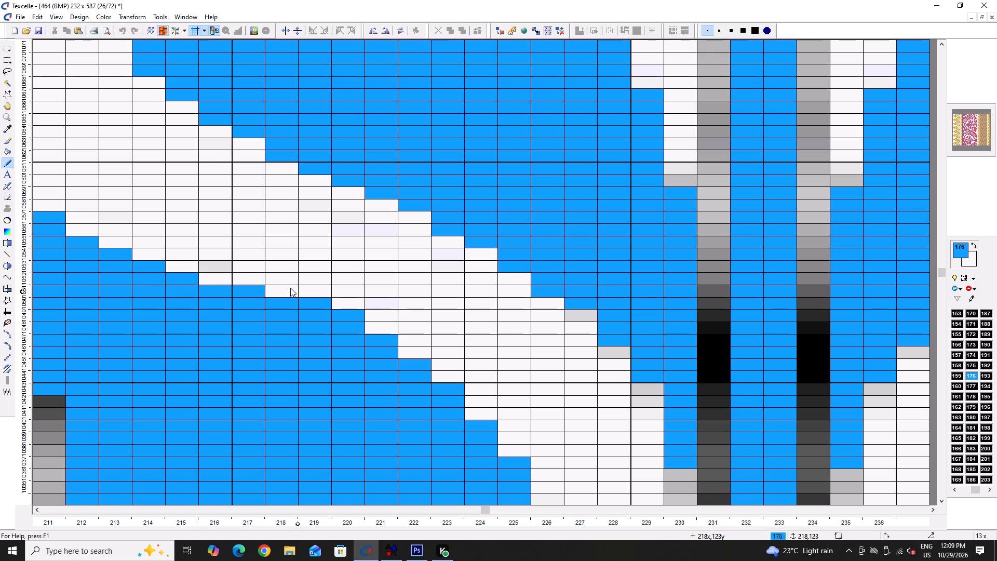
right_click(333, 300)
right_click(331, 303)
right_click(351, 308)
Paint missing pixels in colour 176 along the lower edge of a leaf where it joins the central stem.
ctrl+scroll(289, 323, down, 5)
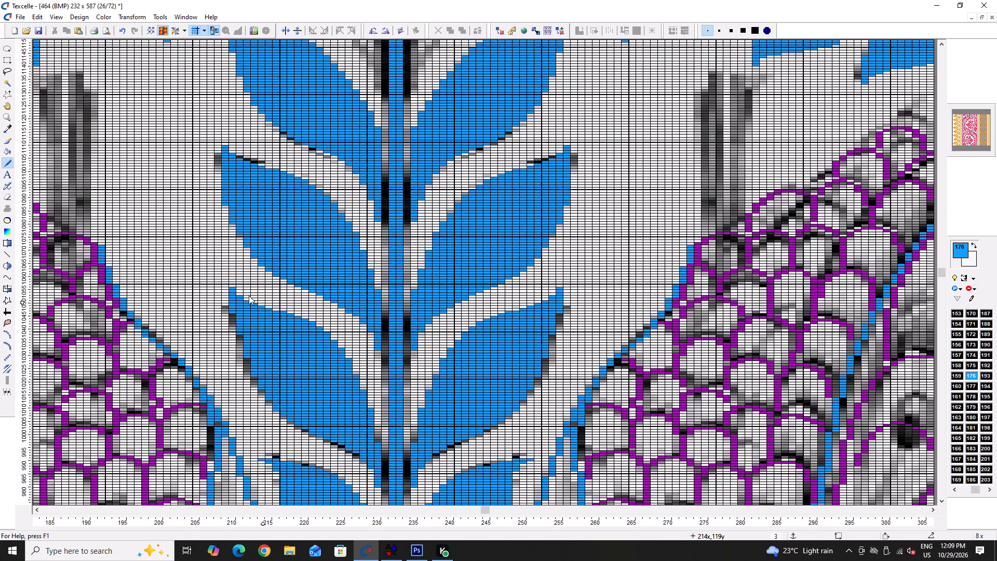
ctrl+scroll(228, 283, up, 4)
ctrl+scroll(238, 288, down, 6)
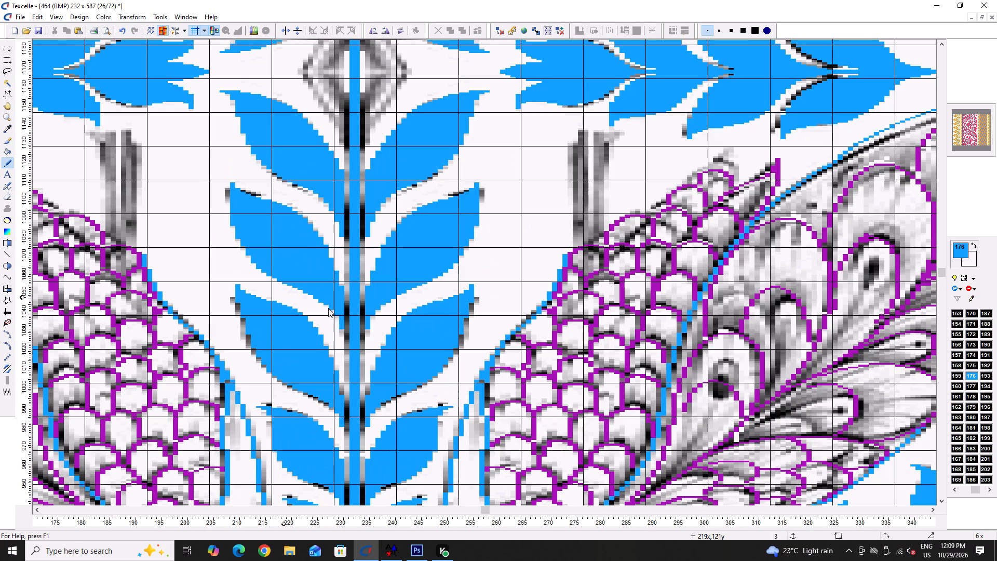
ctrl+scroll(461, 405, up, 6)
scroll(391, 419, down, 3)
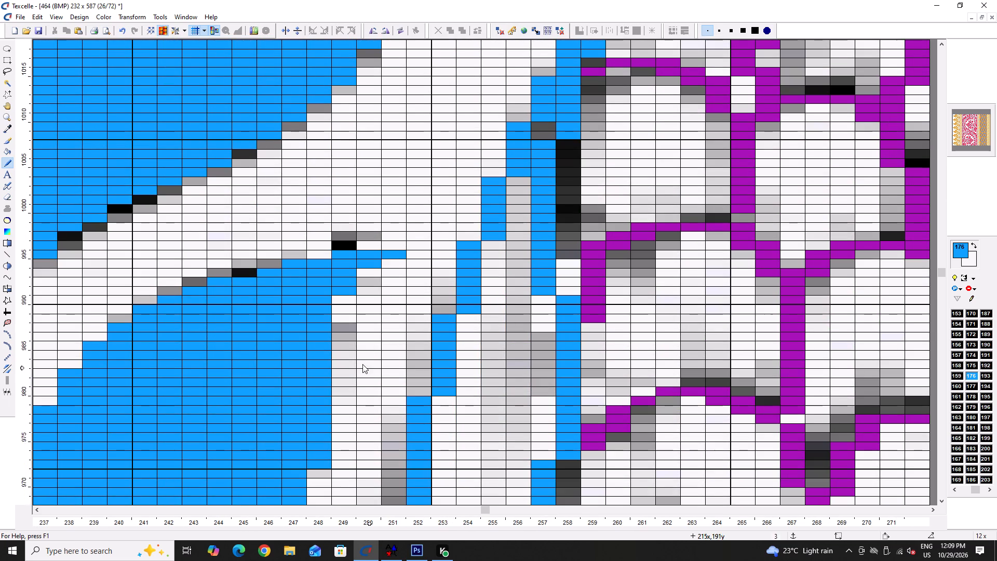
scroll(338, 398, down, 3)
ctrl+scroll(285, 384, down, 5)
scroll(210, 430, up, 6)
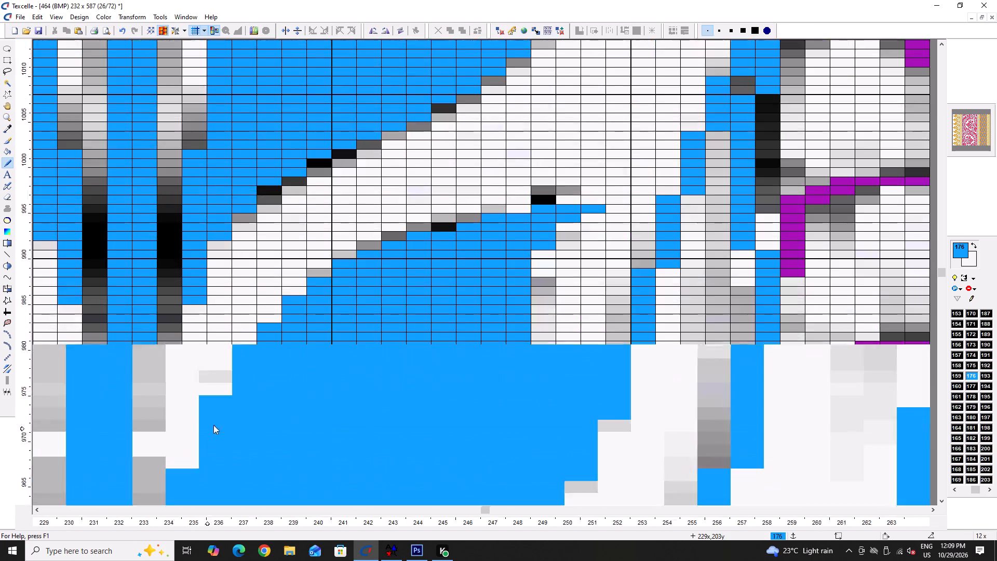
scroll(213, 425, up, 1)
scroll(299, 225, up, 3)
scroll(390, 208, up, 1)
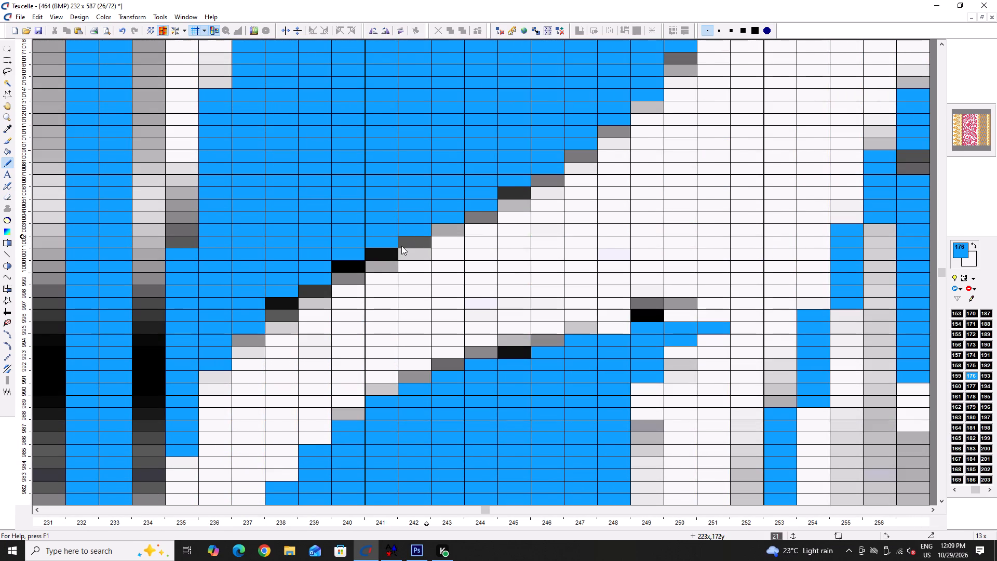
click(286, 296)
click(286, 296)
click(284, 301)
click(246, 344)
click(215, 370)
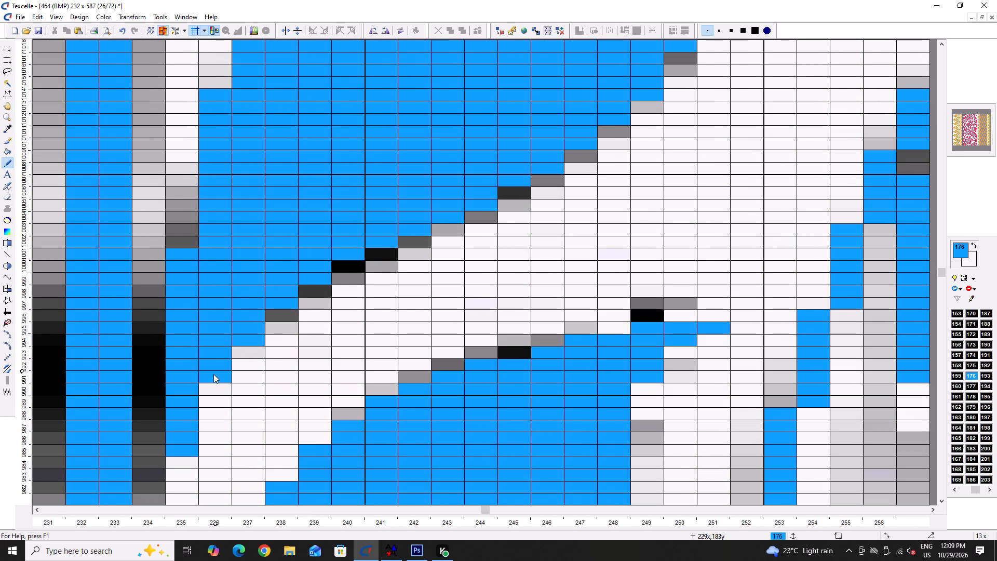
ctrl+scroll(236, 357, down, 4)
ctrl+scroll(198, 331, down, 2)
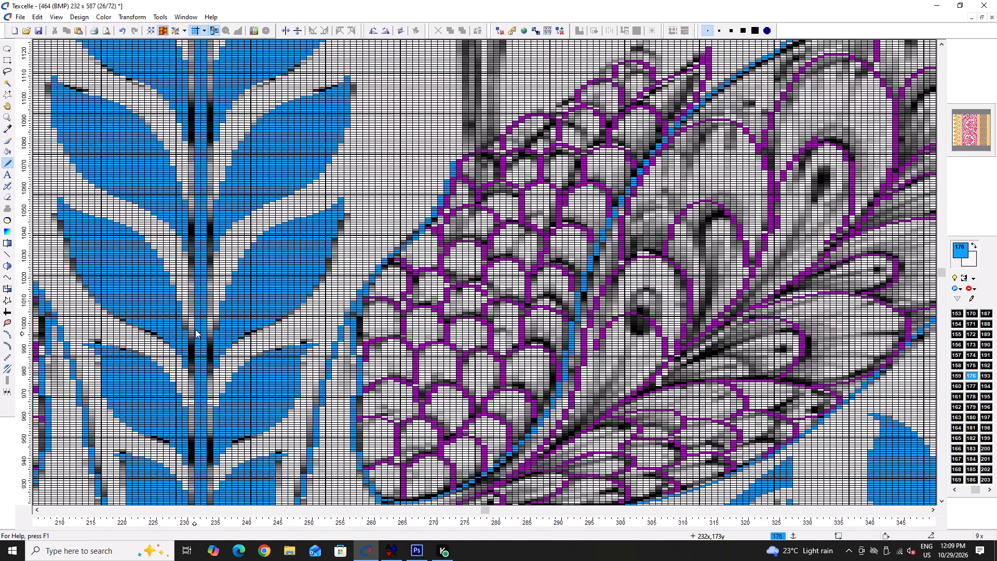
ctrl+scroll(185, 327, up, 6)
drag(191, 323, 187, 355)
ctrl+scroll(173, 306, down, 5)
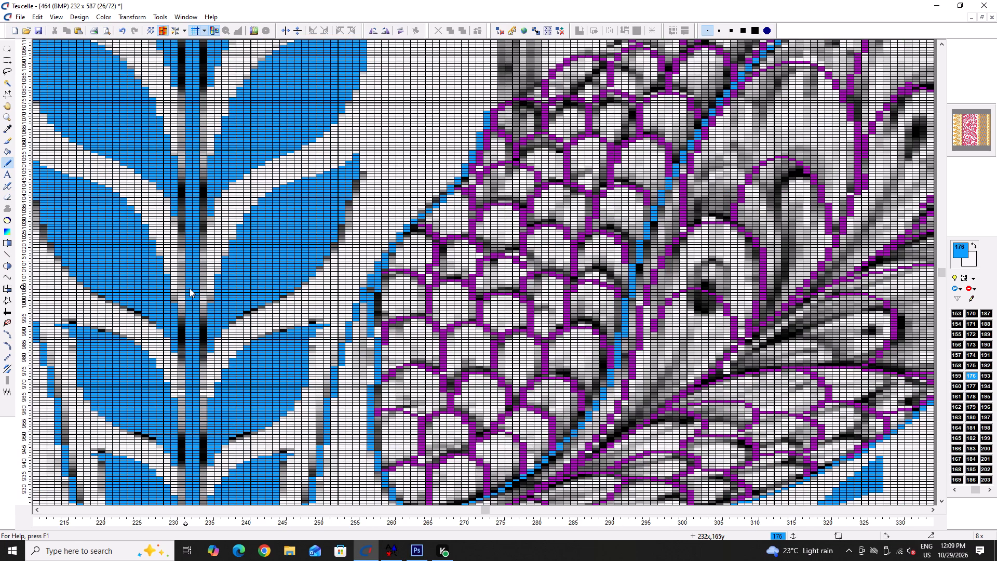
Trim the outer edge of the last leaf before the peacock heads with background-colour pixels.
scroll(291, 331, down, 1)
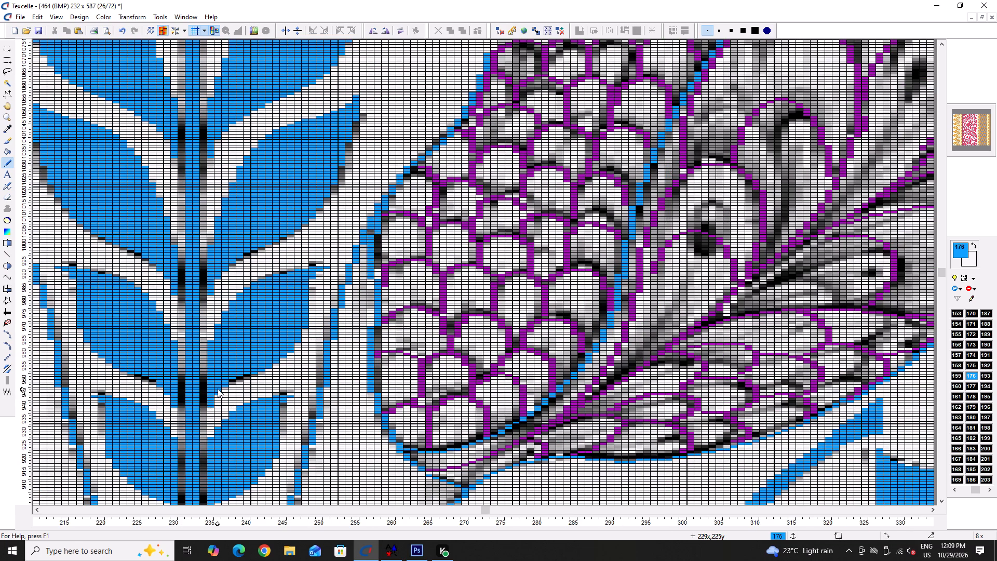
ctrl+scroll(218, 388, down, 1)
ctrl+scroll(96, 469, up, 6)
right_click(243, 388)
right_drag(243, 389, 244, 392)
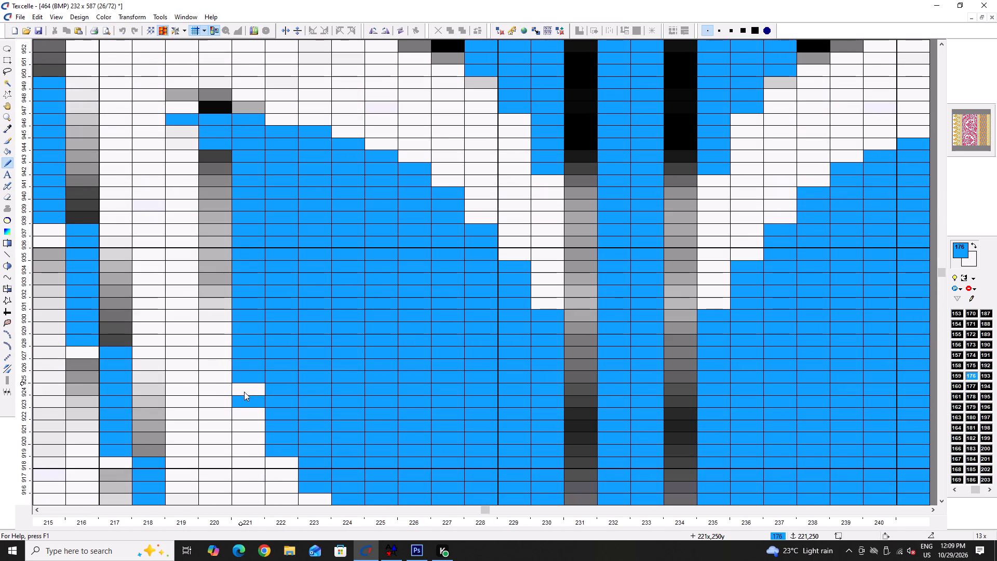
right_drag(244, 392, 245, 397)
right_click(273, 447)
Extend the central stem in colour 176 towards the peacock heads and trim its overshoot back to the sketched stem end.
scroll(293, 447, down, 3)
ctrl+scroll(165, 366, down, 2)
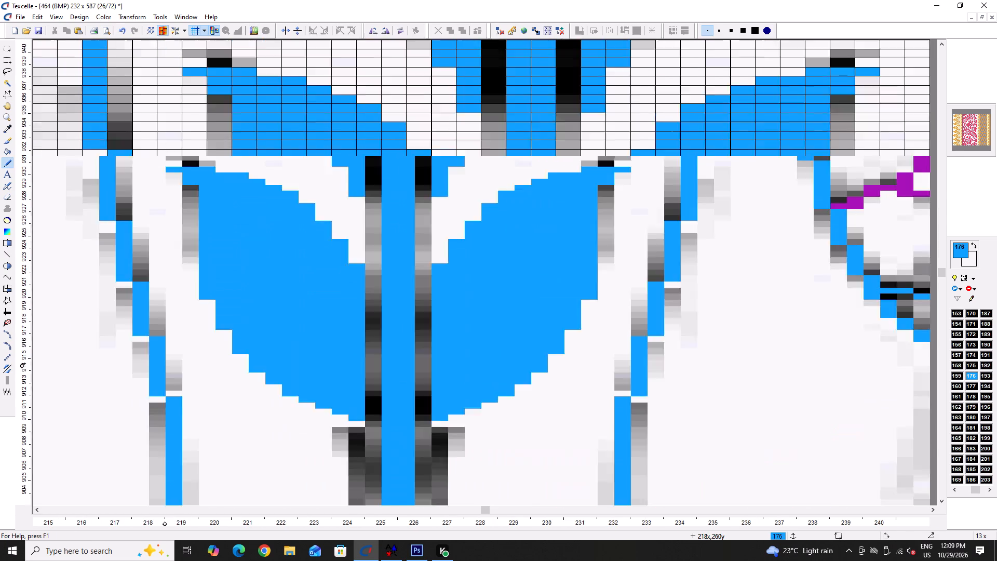
ctrl+scroll(161, 365, down, 2)
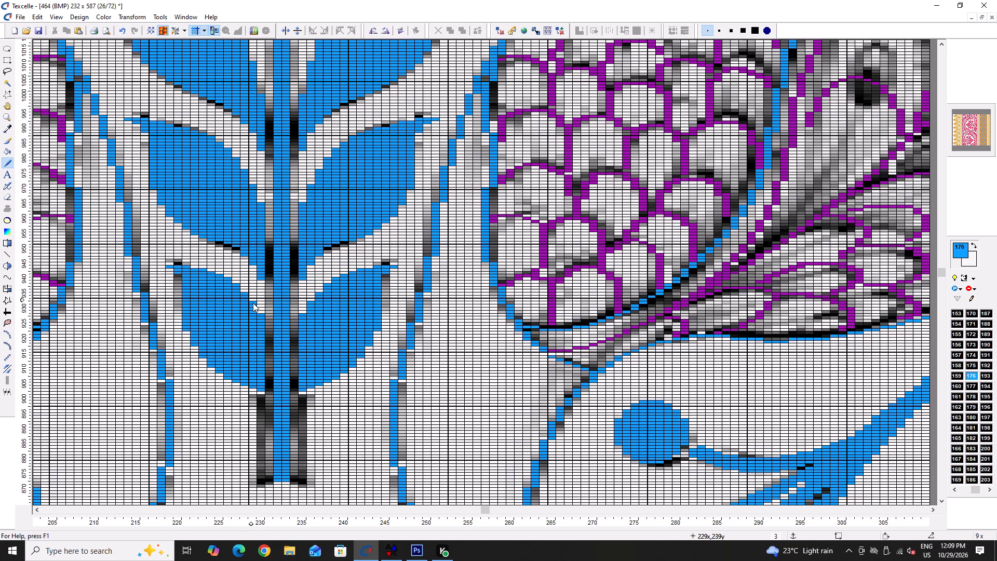
scroll(305, 463, down, 3)
drag(279, 280, 275, 311)
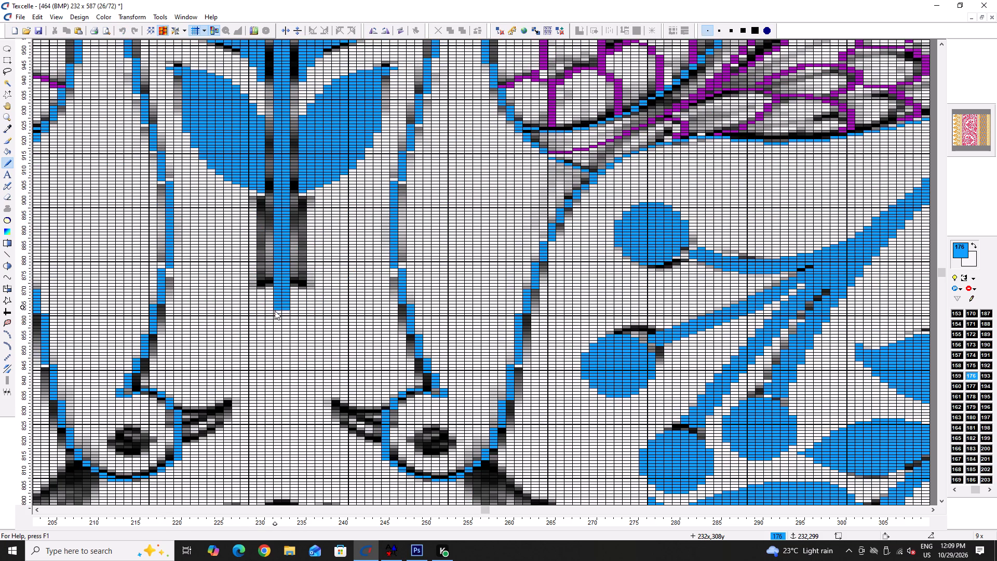
drag(275, 311, 275, 359)
ctrl+scroll(277, 355, down, 4)
scroll(287, 312, up, 3)
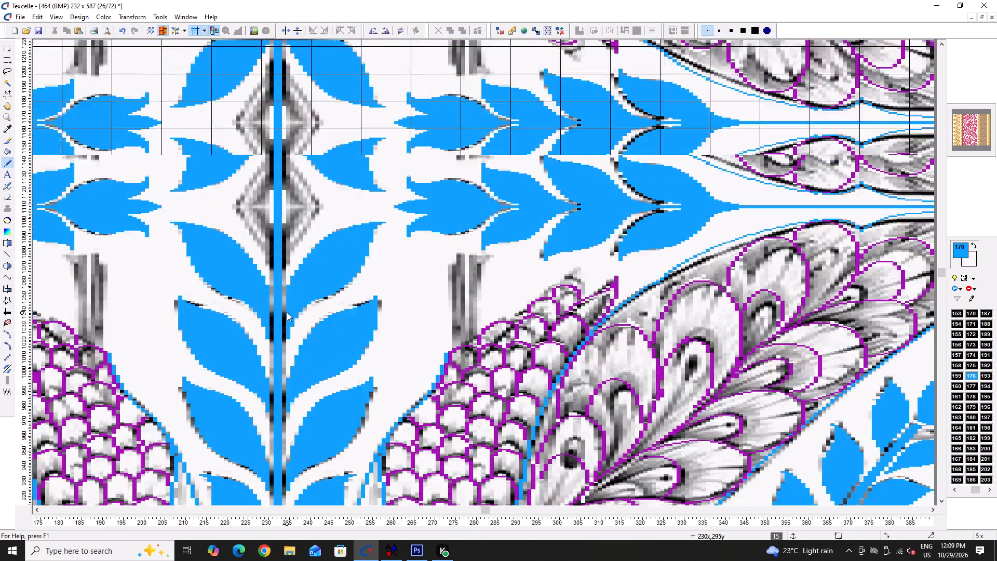
scroll(287, 312, up, 11)
scroll(299, 335, down, 2)
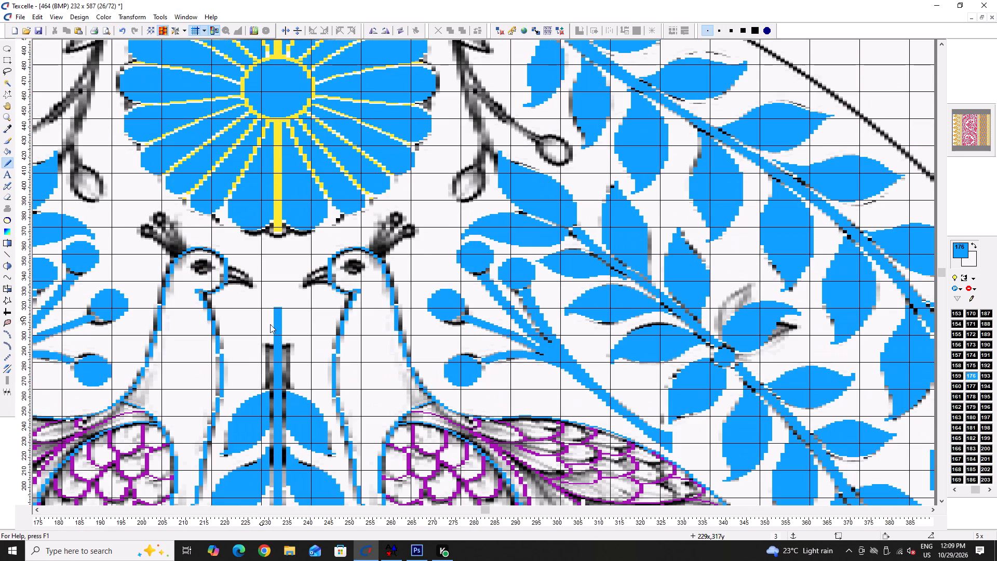
ctrl+scroll(273, 335, up, 5)
scroll(291, 400, down, 2)
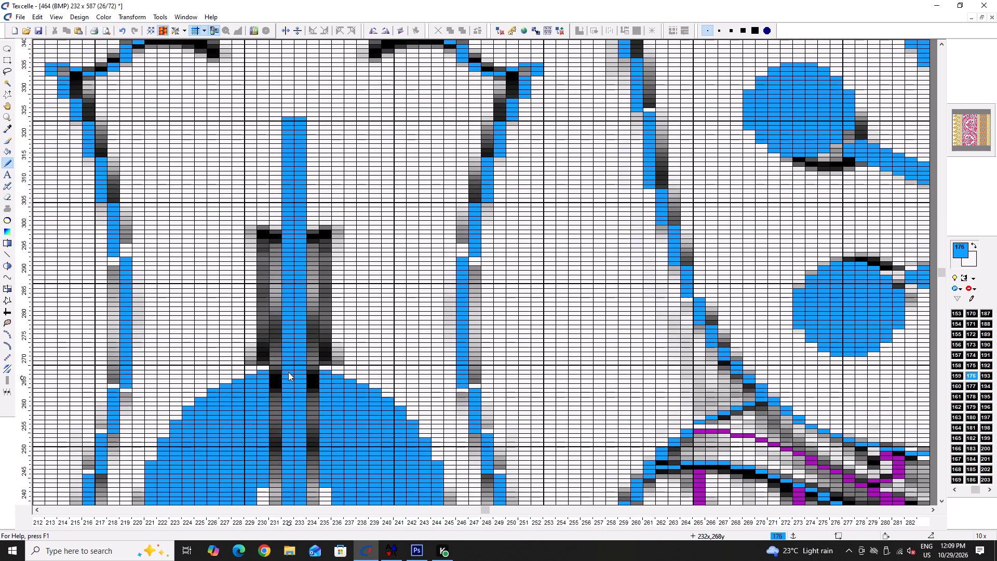
right_drag(307, 112, 296, 222)
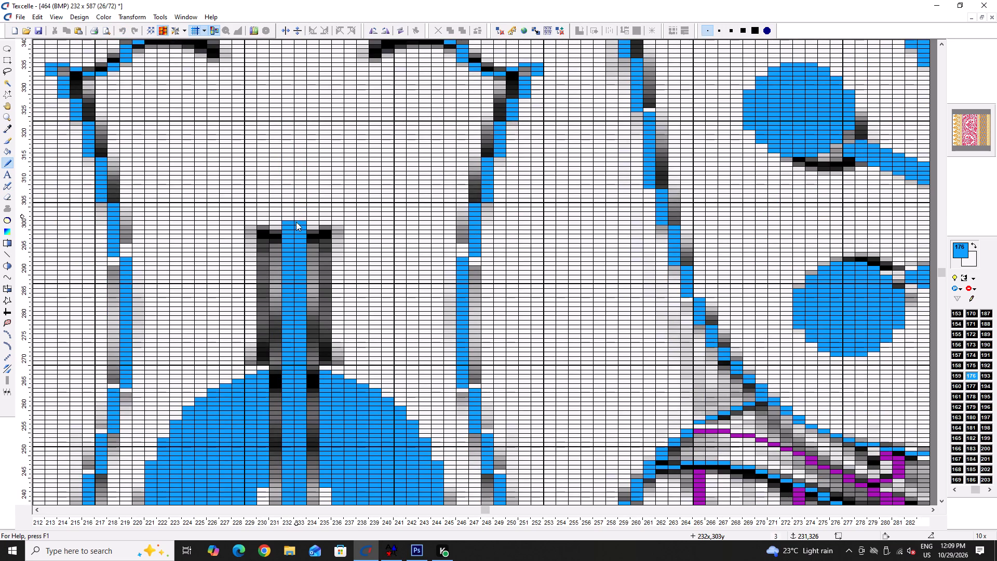
right_drag(296, 222, 296, 224)
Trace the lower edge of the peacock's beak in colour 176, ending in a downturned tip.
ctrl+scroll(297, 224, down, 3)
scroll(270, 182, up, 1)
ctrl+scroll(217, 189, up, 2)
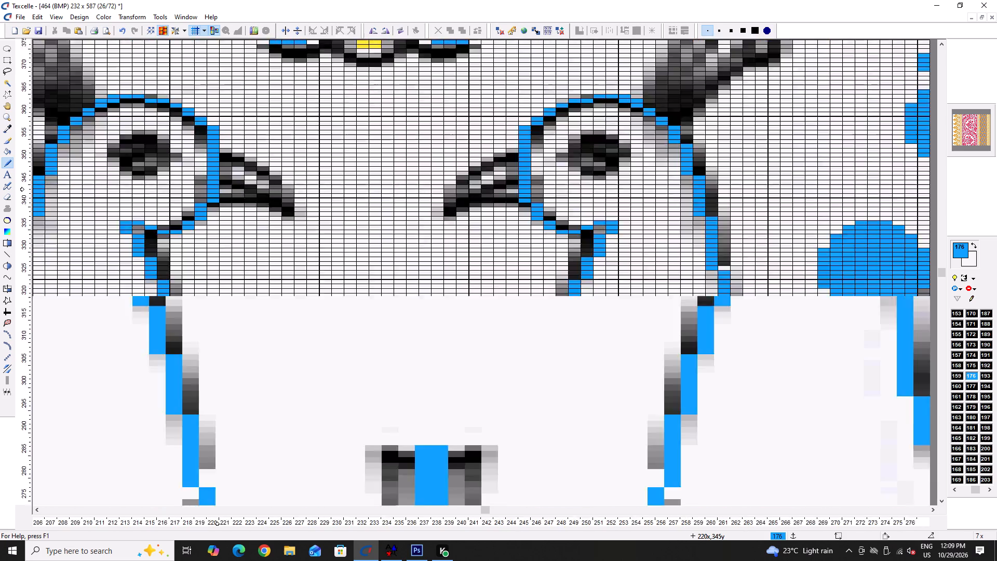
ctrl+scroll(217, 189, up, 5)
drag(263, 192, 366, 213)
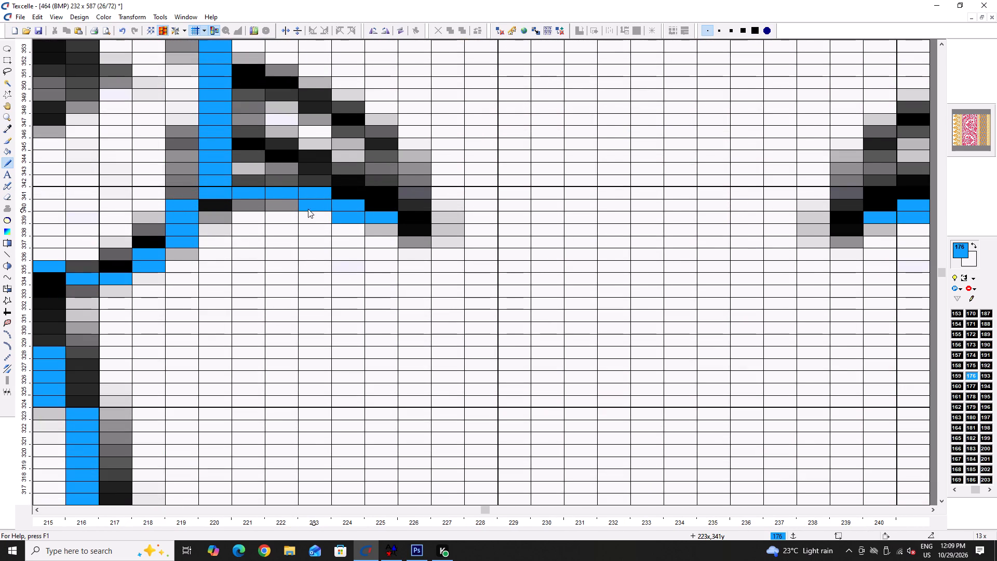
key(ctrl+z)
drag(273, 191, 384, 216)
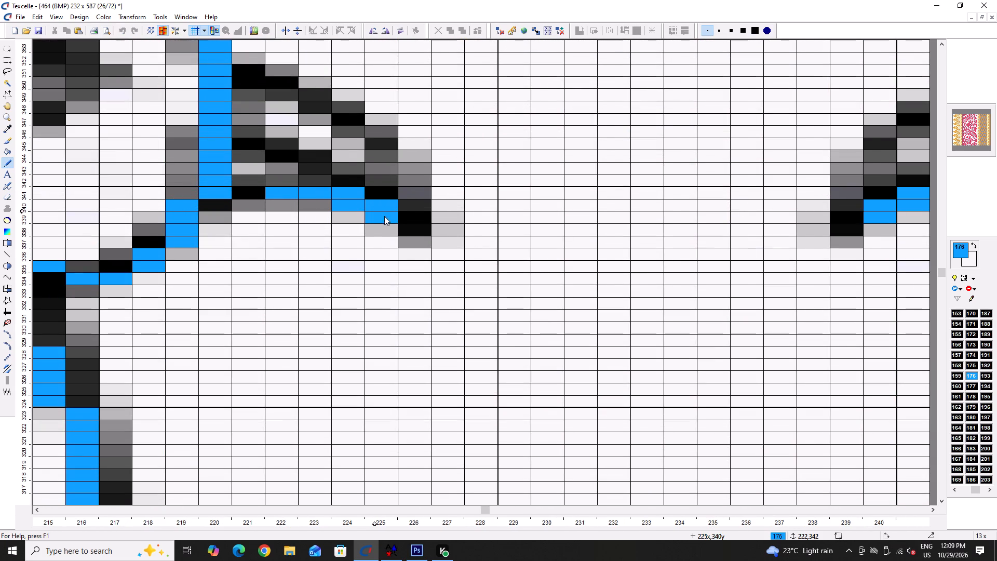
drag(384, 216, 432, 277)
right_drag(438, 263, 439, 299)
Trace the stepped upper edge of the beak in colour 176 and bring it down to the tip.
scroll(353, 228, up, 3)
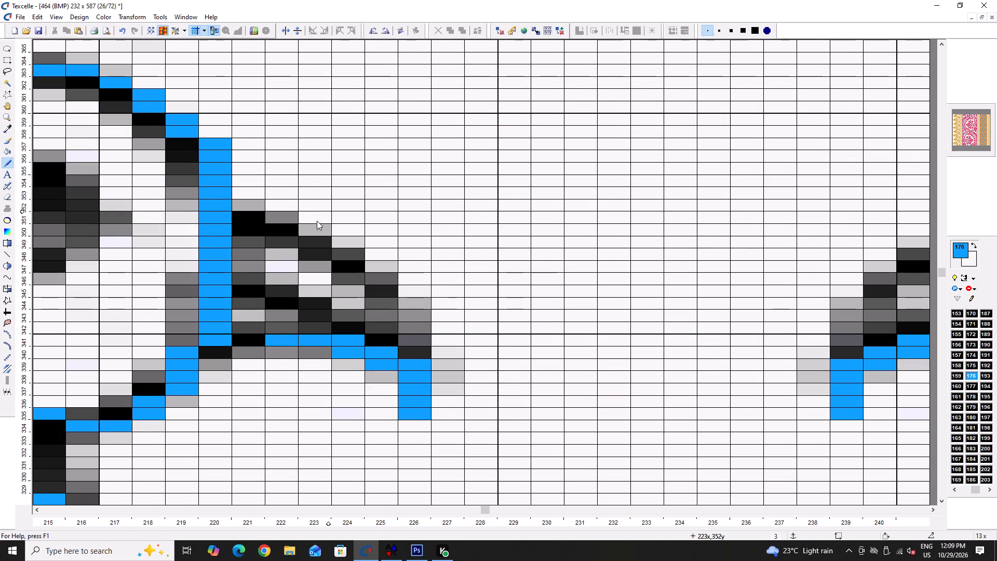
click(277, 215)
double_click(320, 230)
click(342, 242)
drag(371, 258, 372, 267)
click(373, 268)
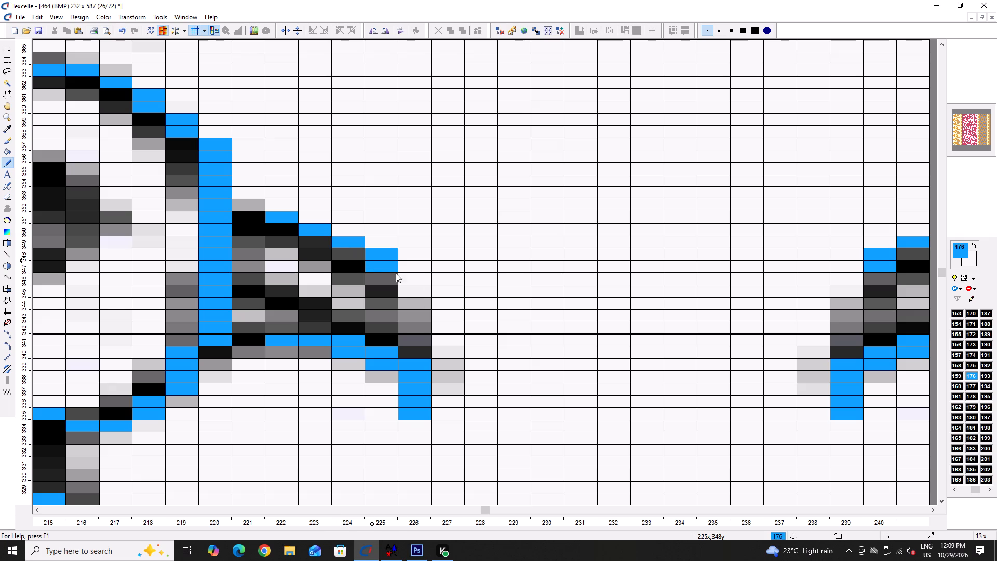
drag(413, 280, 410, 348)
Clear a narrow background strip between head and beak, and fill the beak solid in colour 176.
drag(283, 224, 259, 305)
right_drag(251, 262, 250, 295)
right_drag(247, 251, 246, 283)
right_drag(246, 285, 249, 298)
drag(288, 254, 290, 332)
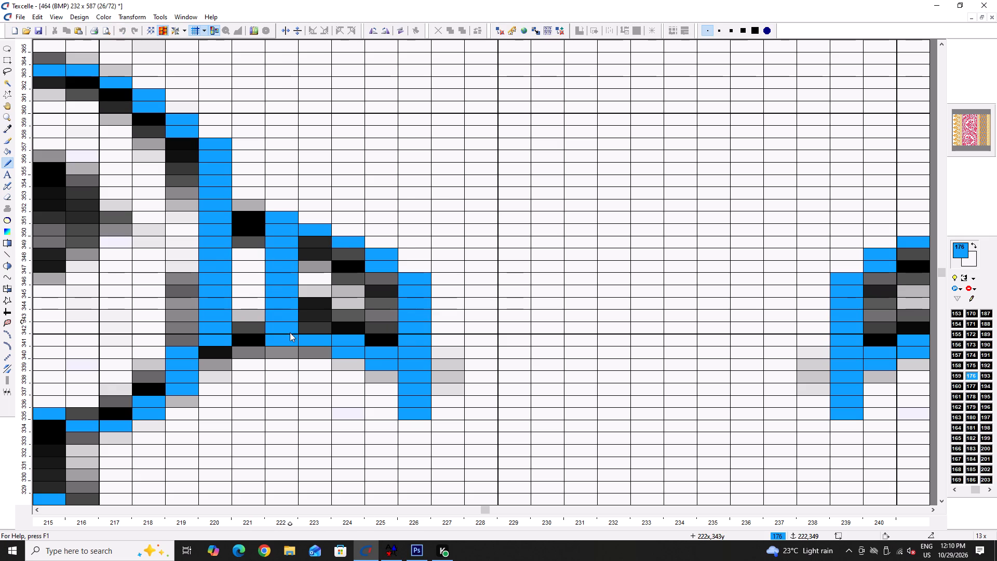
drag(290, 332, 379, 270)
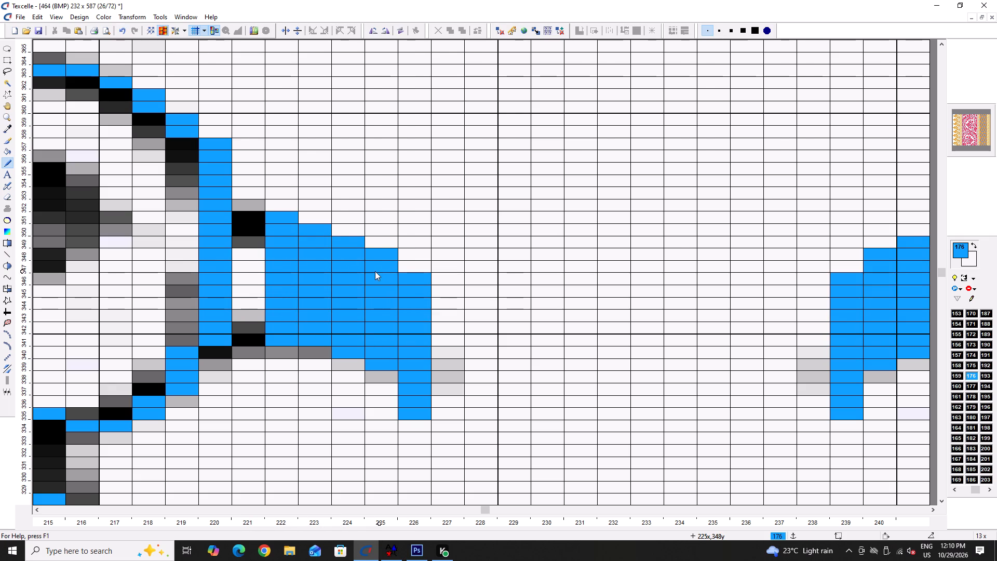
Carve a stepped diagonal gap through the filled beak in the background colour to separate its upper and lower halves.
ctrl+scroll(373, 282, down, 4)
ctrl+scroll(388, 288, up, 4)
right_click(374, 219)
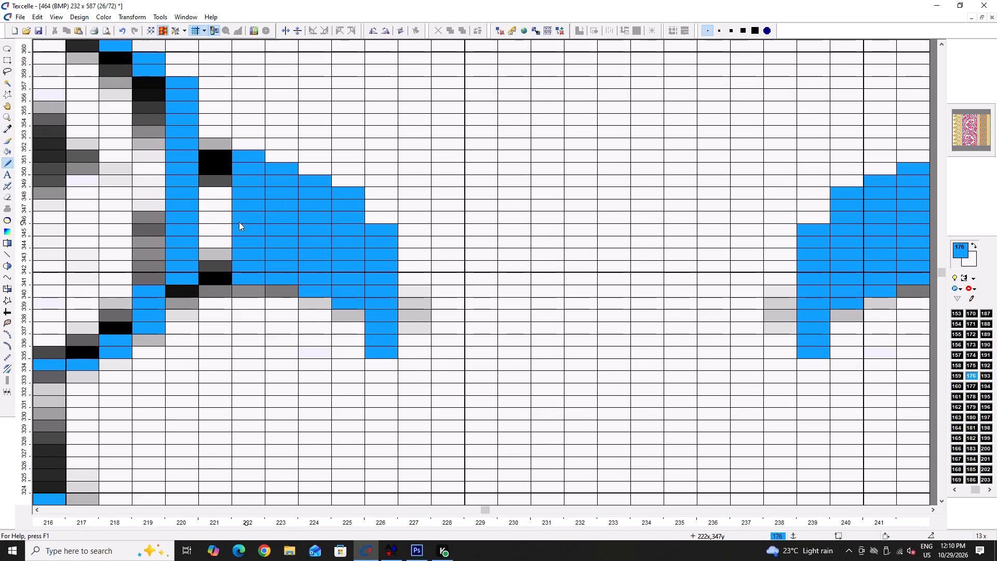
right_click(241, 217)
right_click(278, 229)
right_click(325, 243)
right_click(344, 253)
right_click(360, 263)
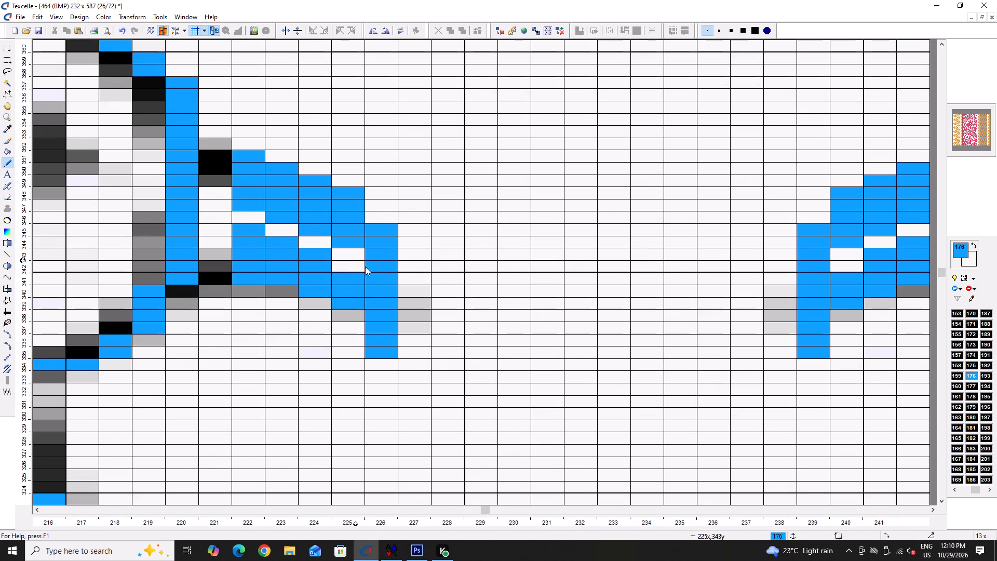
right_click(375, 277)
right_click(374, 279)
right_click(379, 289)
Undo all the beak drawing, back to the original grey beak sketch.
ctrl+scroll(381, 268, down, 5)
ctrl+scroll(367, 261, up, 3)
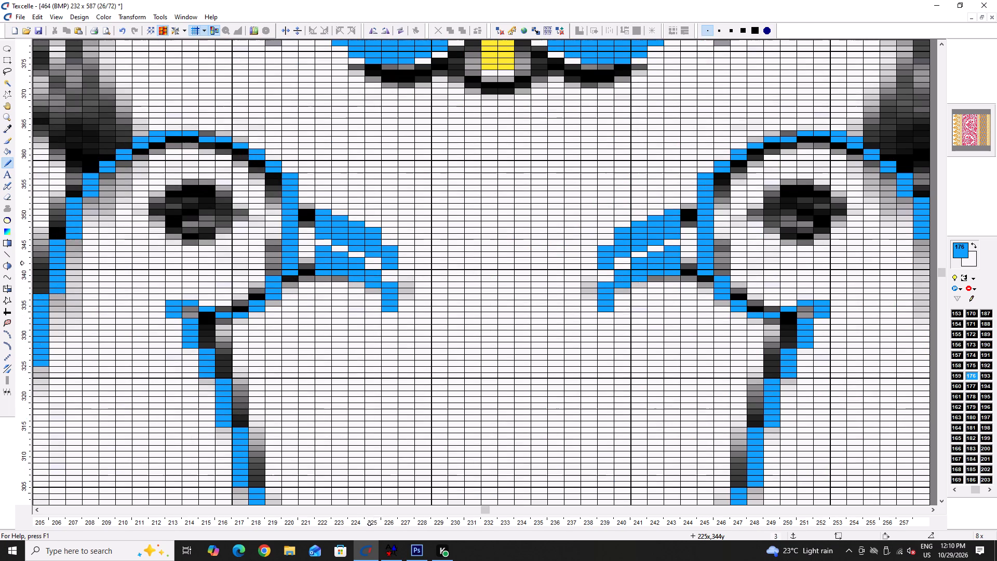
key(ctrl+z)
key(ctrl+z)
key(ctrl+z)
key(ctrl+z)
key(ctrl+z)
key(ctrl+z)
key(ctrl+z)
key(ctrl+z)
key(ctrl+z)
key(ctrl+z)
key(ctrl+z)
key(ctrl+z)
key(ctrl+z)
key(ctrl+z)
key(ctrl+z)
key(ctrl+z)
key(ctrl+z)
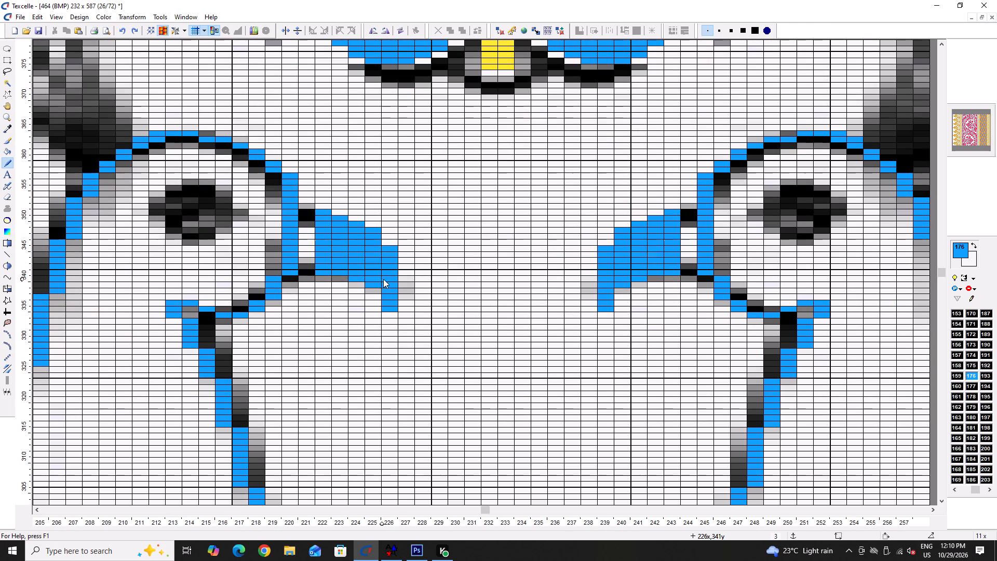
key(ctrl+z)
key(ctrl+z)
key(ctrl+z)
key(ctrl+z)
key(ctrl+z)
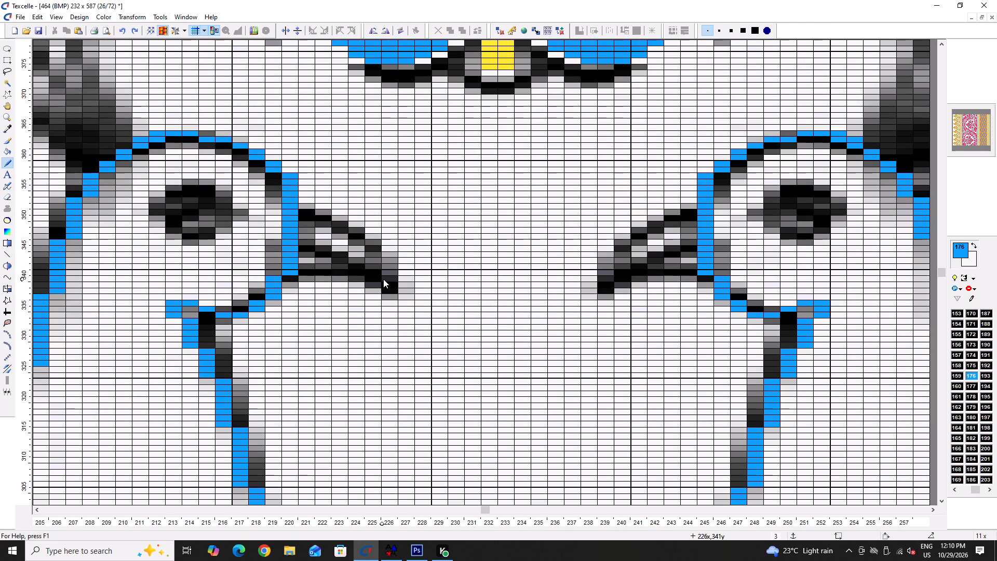